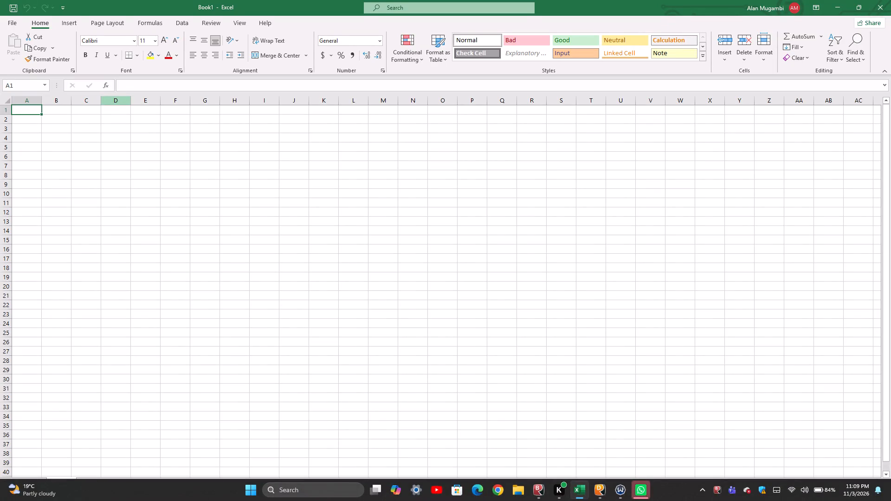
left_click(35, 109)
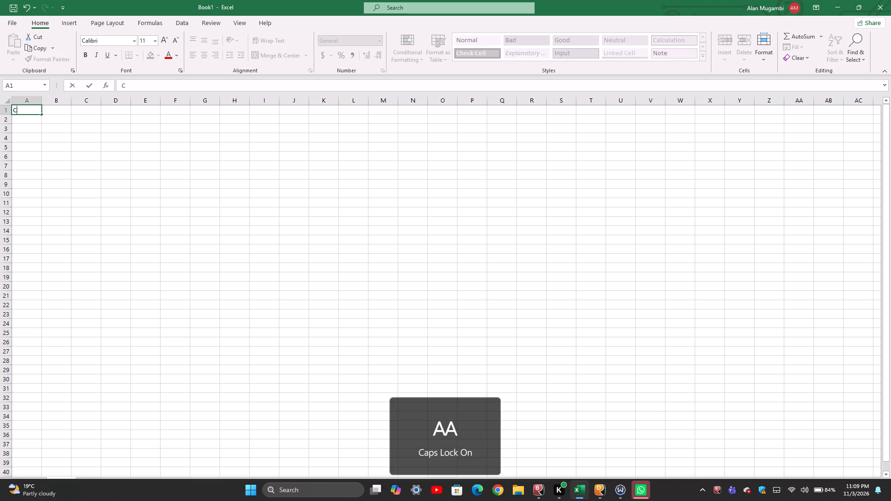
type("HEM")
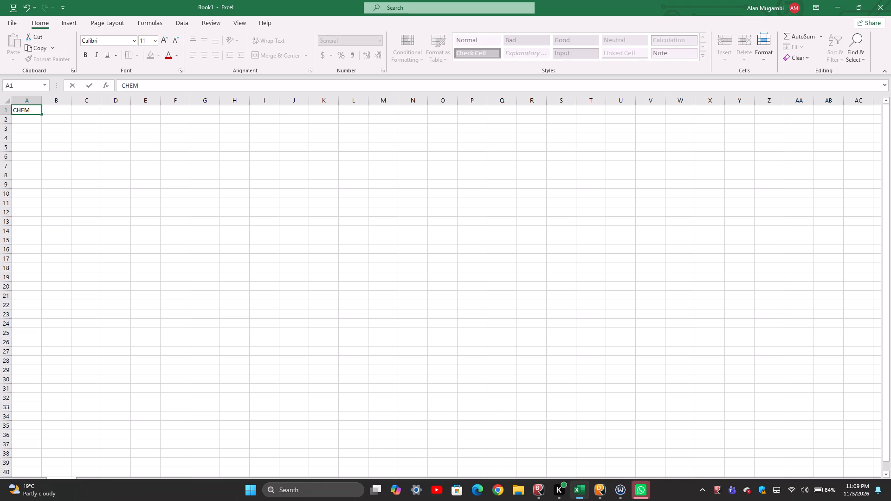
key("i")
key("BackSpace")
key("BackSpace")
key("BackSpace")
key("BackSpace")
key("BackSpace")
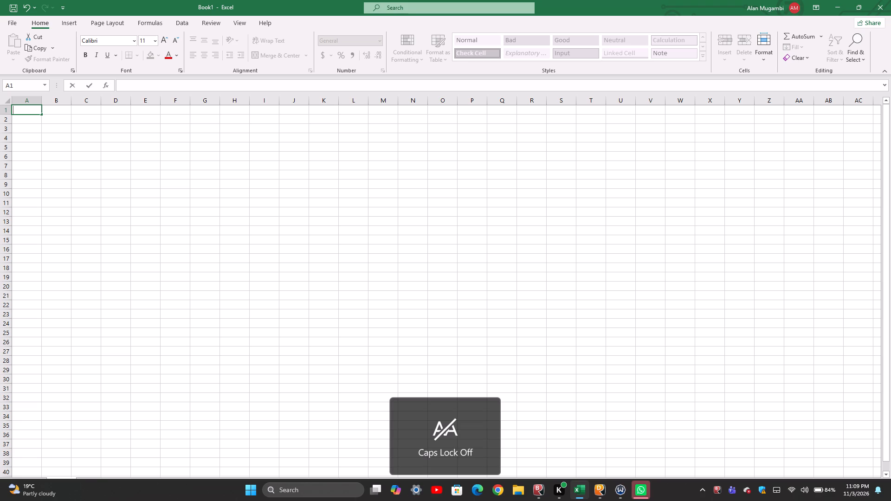
Enter the column headers Name, Maths and English in cells A1, B1 and C1.
key("shift+n")
type("ames")
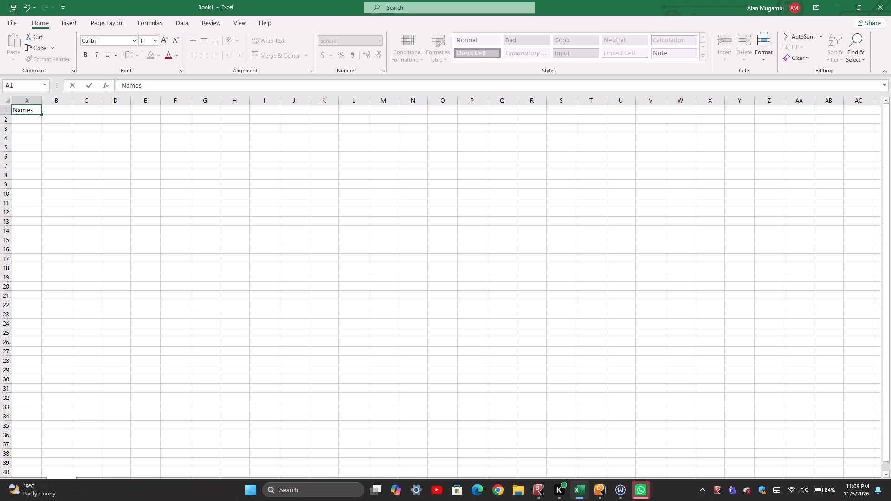
key("BackSpace")
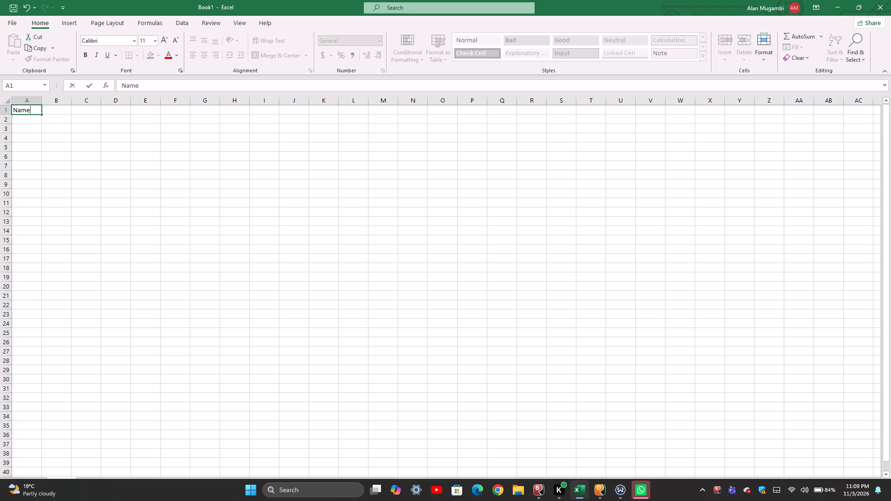
left_click(50, 110)
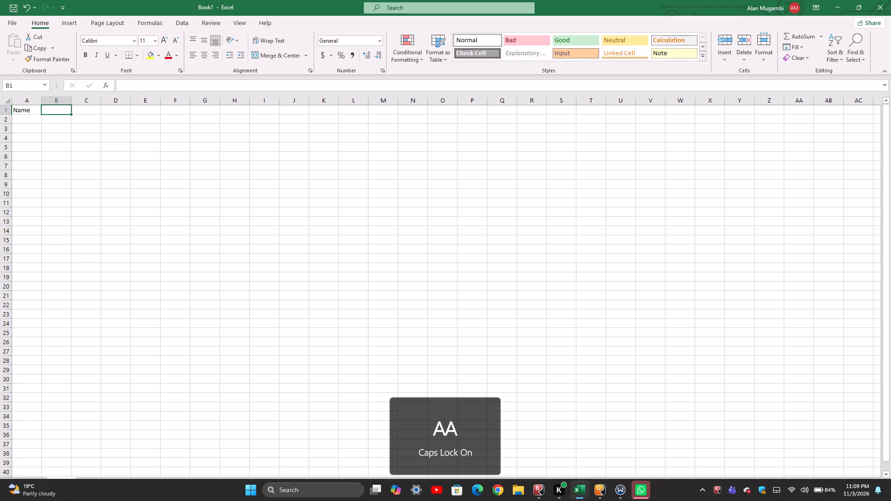
key("shift+m")
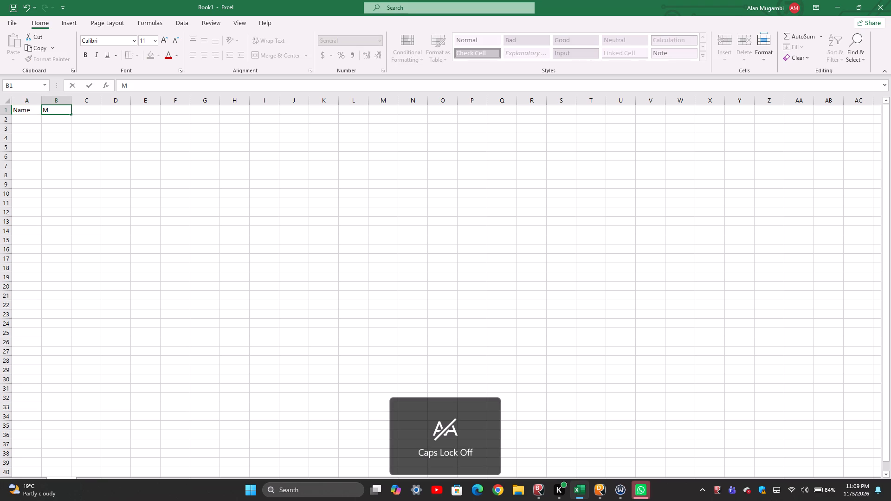
type("at")
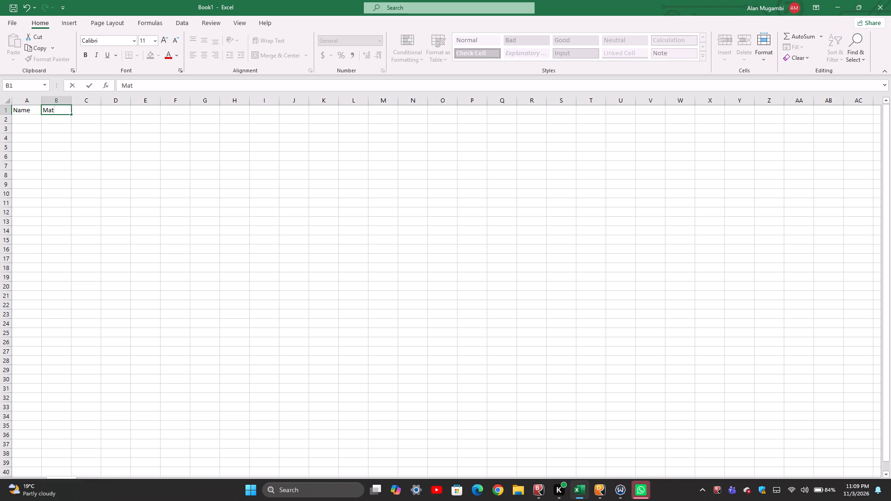
type("hs")
left_click(85, 109)
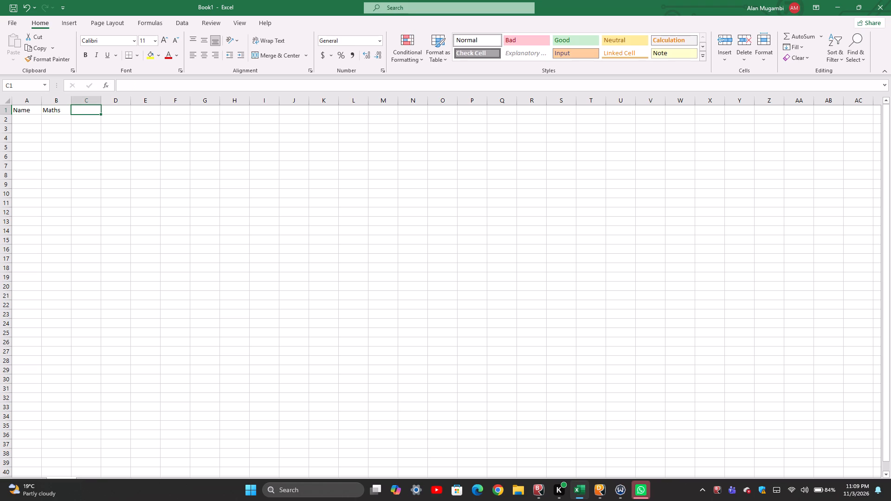
key("shift+e")
key("n")
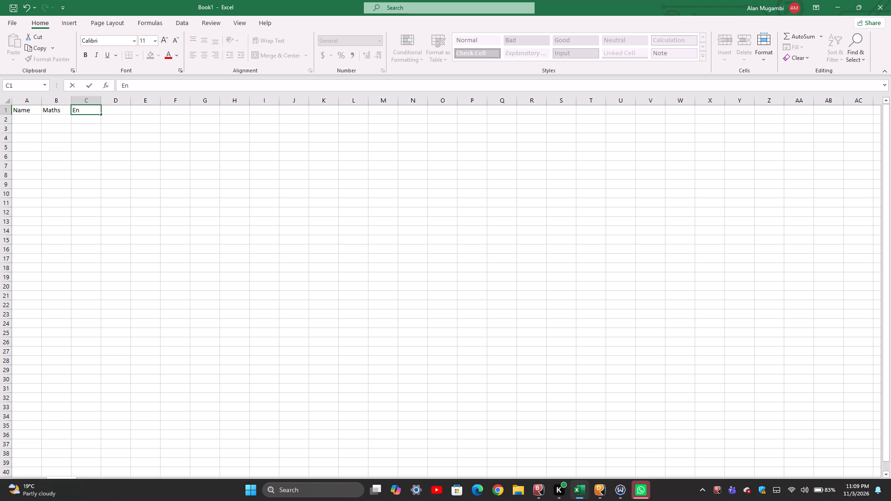
key("g")
type("li")
type("sh")
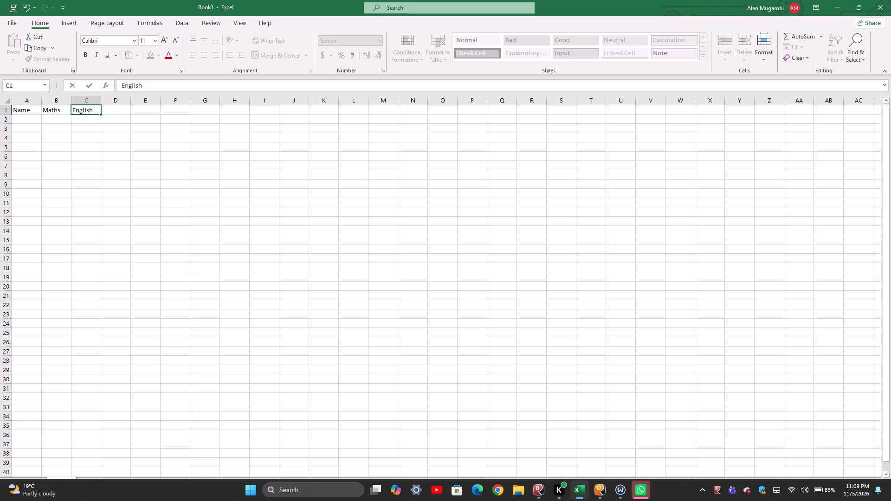
Add the subject headers Kiswahili in cell D1 and Chemistry in cell E1.
left_click(113, 109)
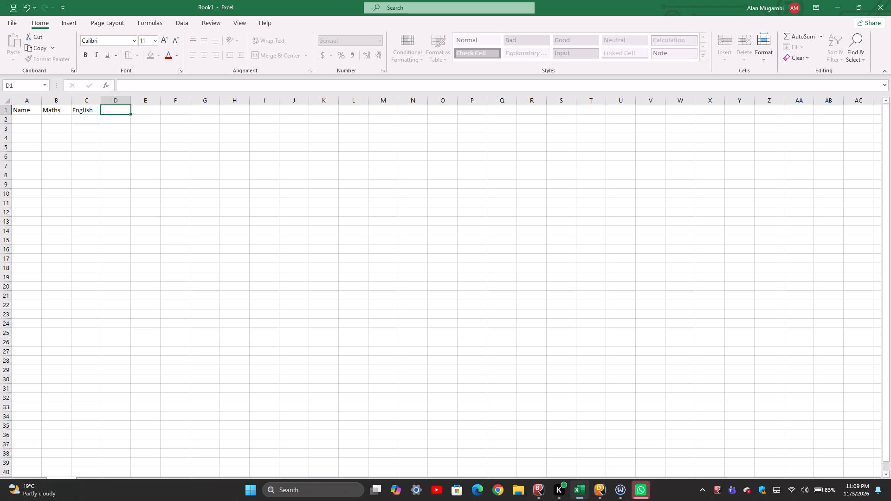
type("Ki")
type("swahili")
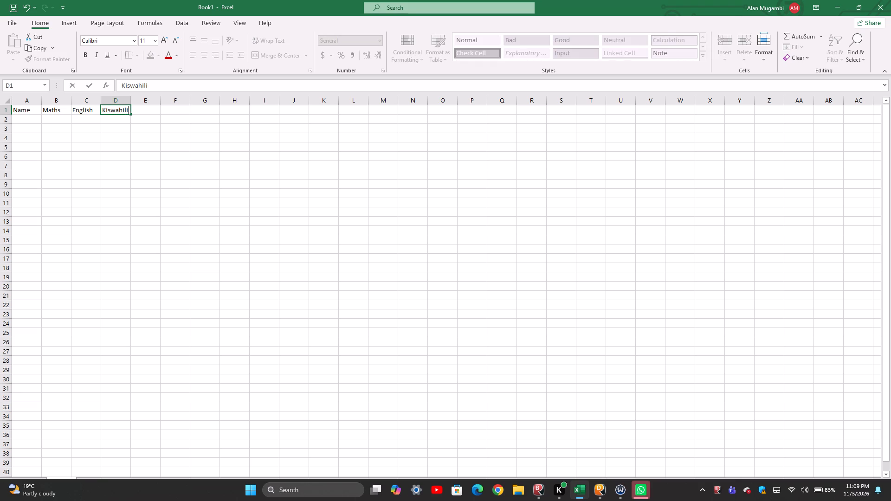
left_click(148, 111)
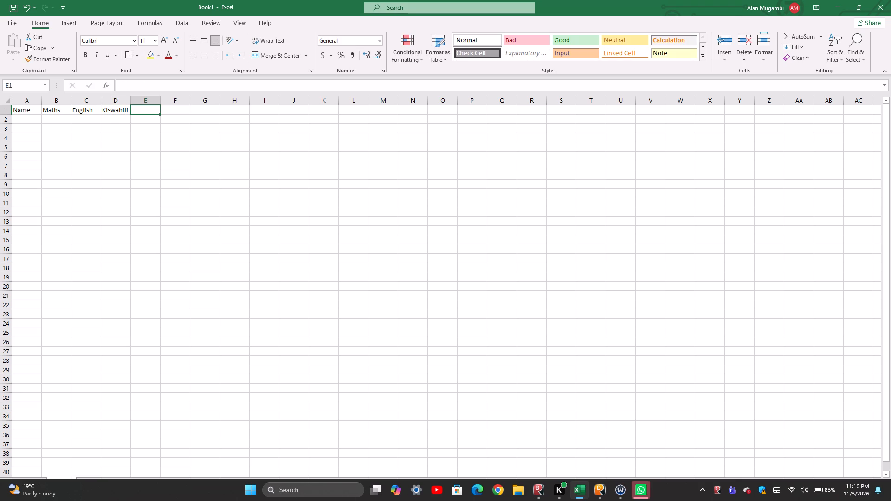
key("shift+c")
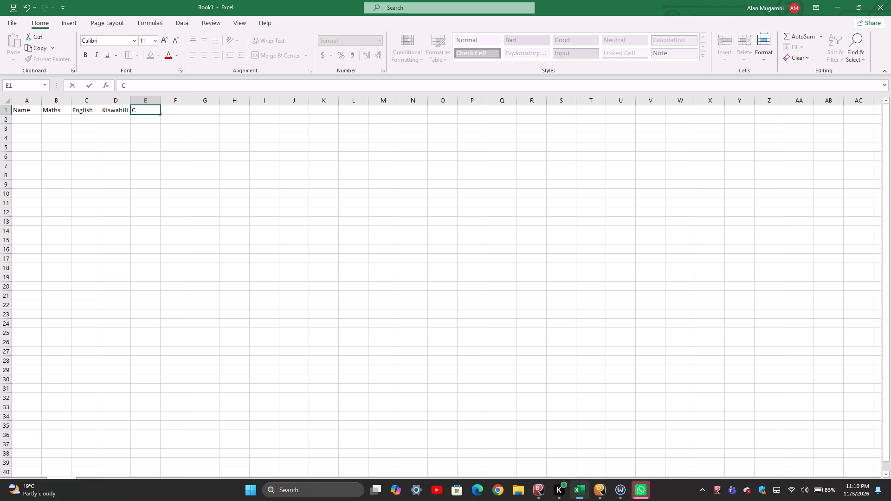
type("hemi")
key("s")
type("tr")
key("y")
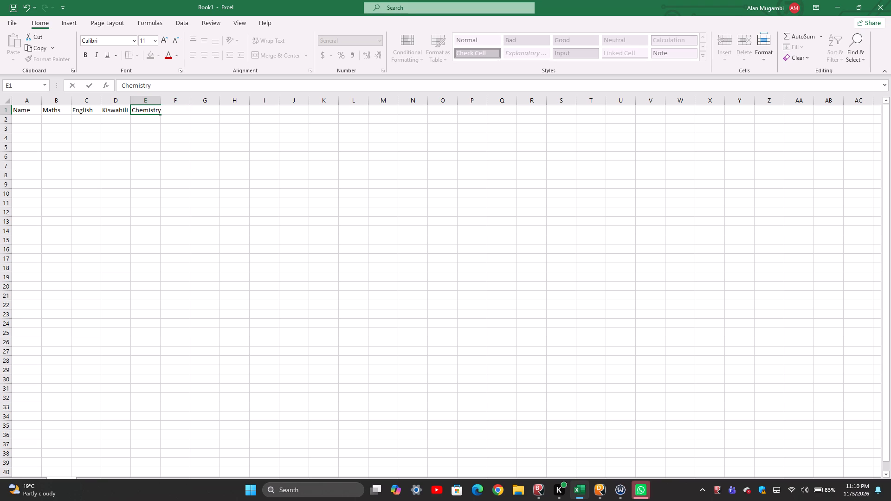
Add the subject headers Physics in cell F1 and Geography in cell G1.
left_click(180, 111)
left_click(180, 111)
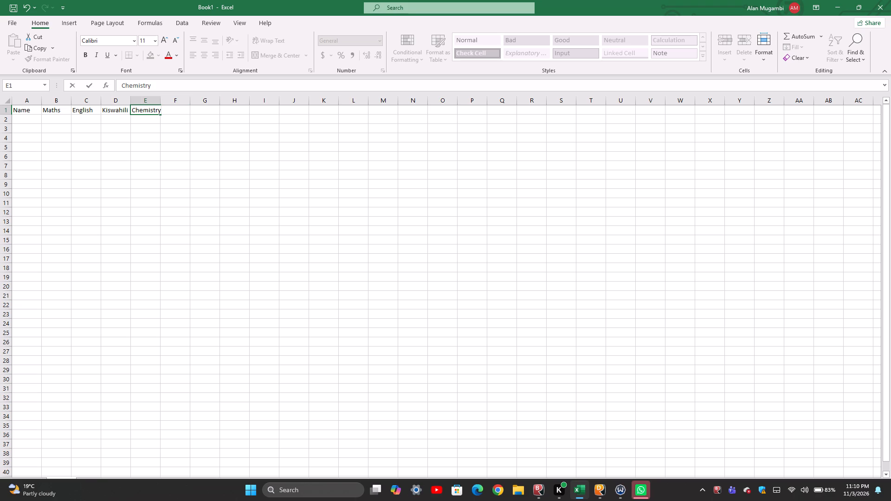
left_click(194, 112)
left_click(177, 110)
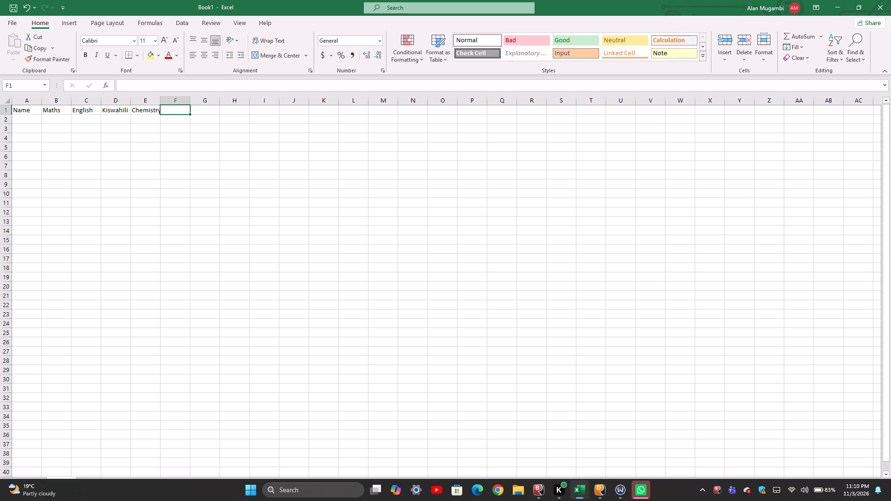
key("shift+p")
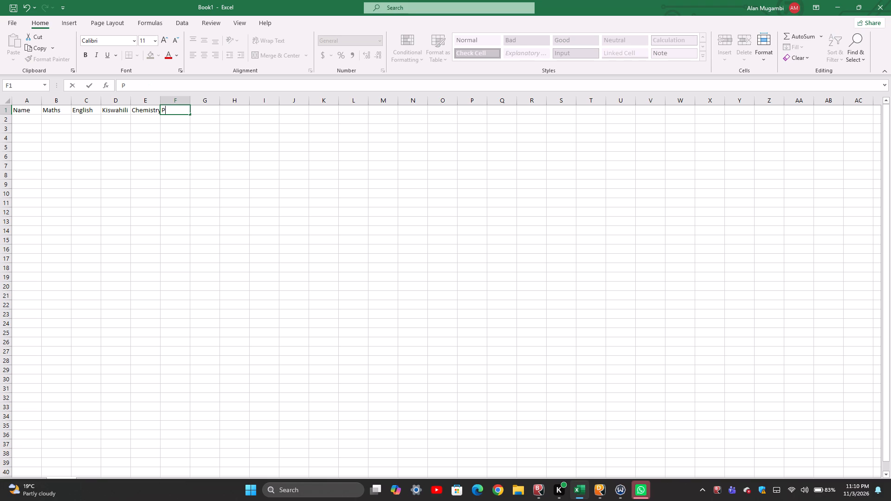
type("hy")
type("si")
type("cs")
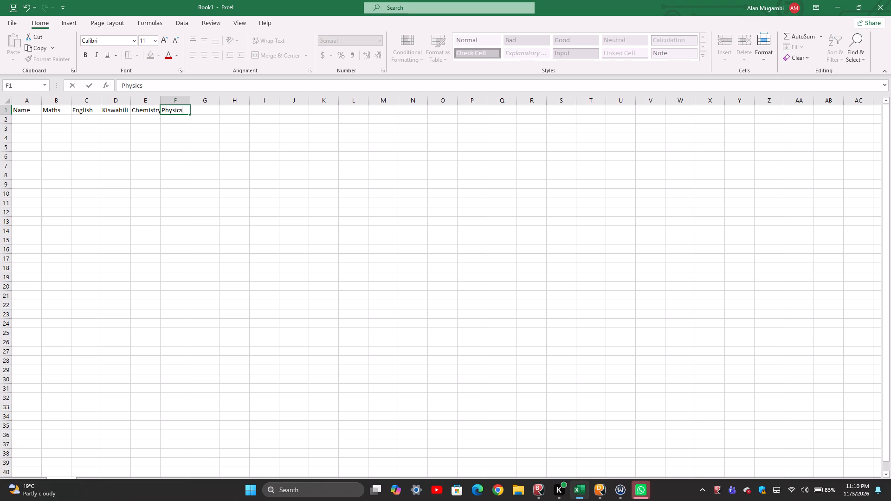
left_click(209, 112)
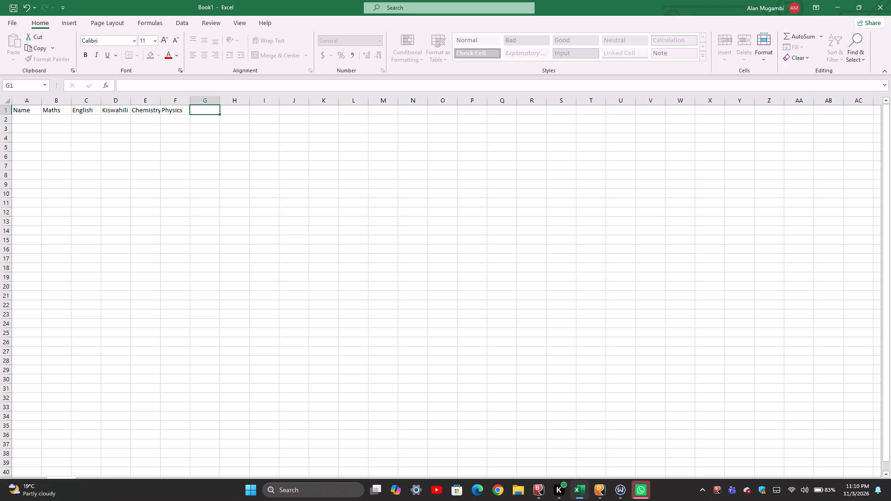
key("shift+g")
key("e")
key("o")
type("gra")
key("p")
type("hy")
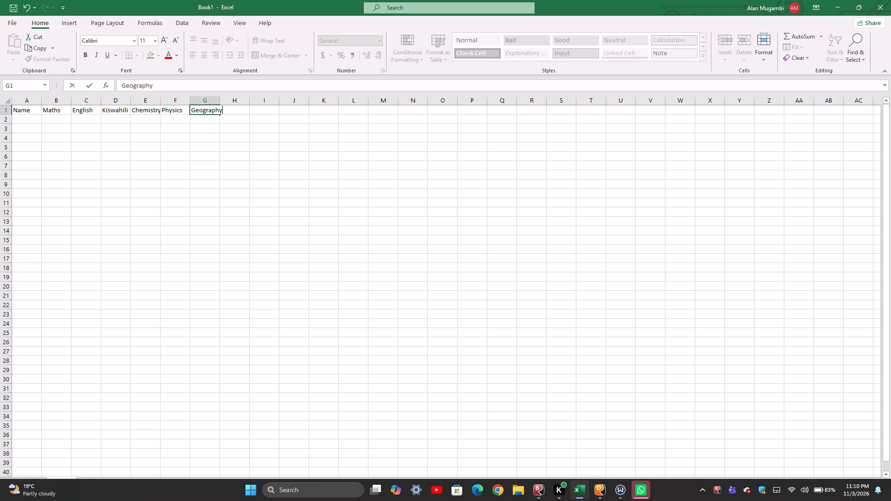
left_click(241, 110)
left_click(252, 113)
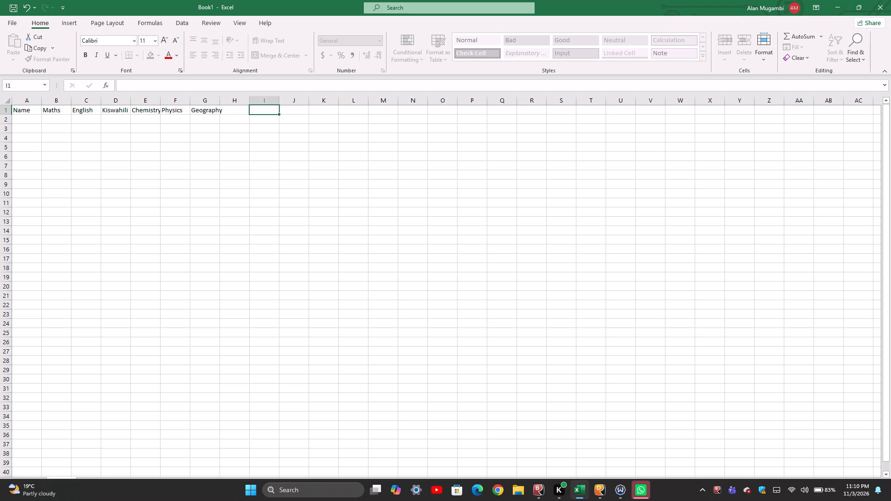
Add the subject headers Business in cell H1 and C.R.E in cell I1.
left_click(232, 112)
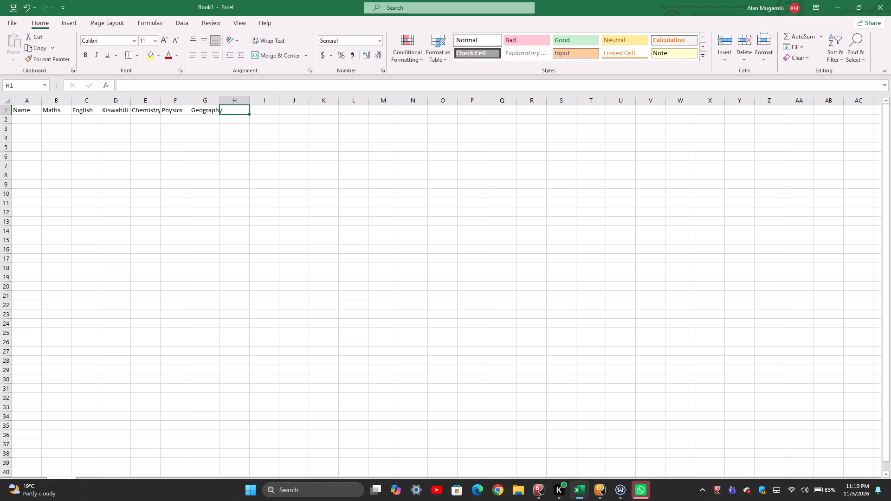
key("shift+b")
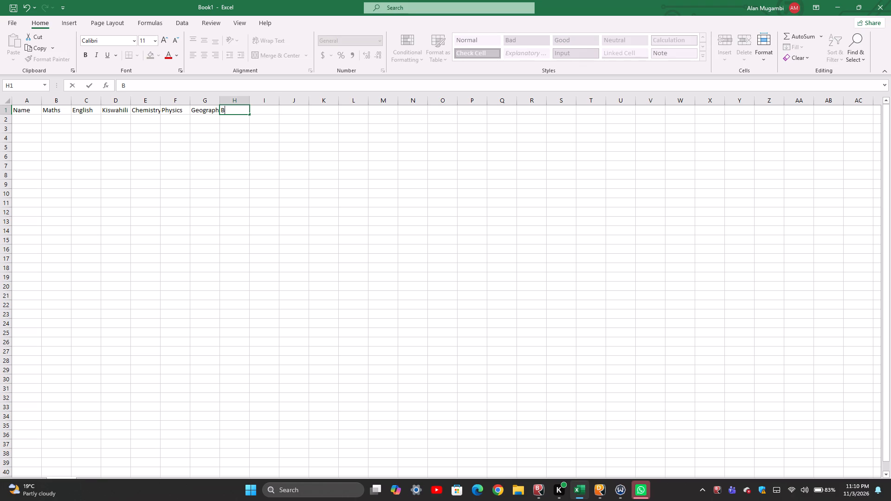
key("u")
type("si")
type("ness")
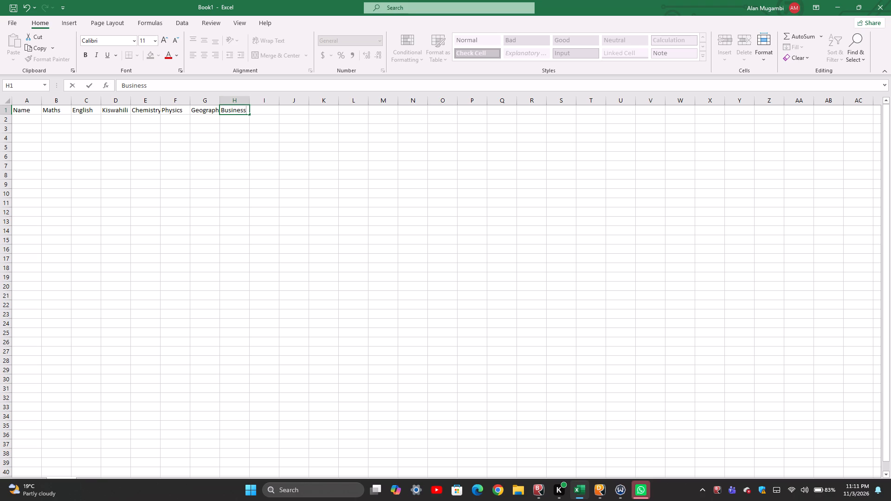
left_click(273, 110)
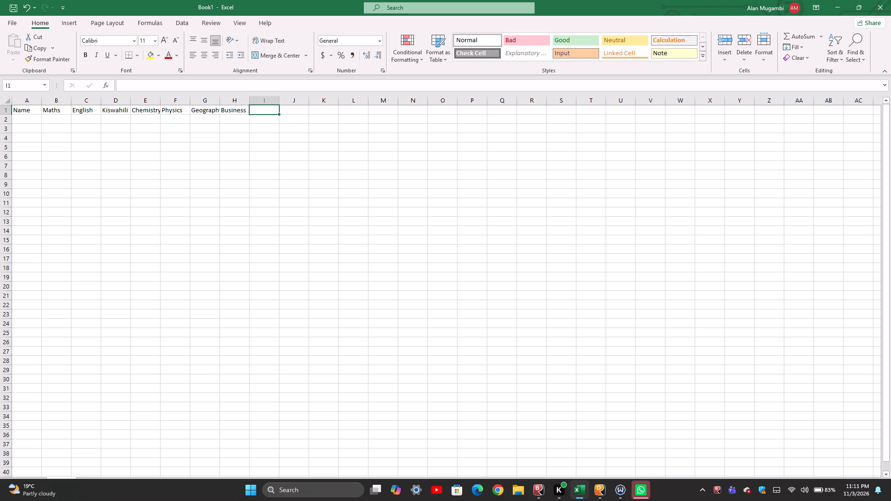
key("shift+c")
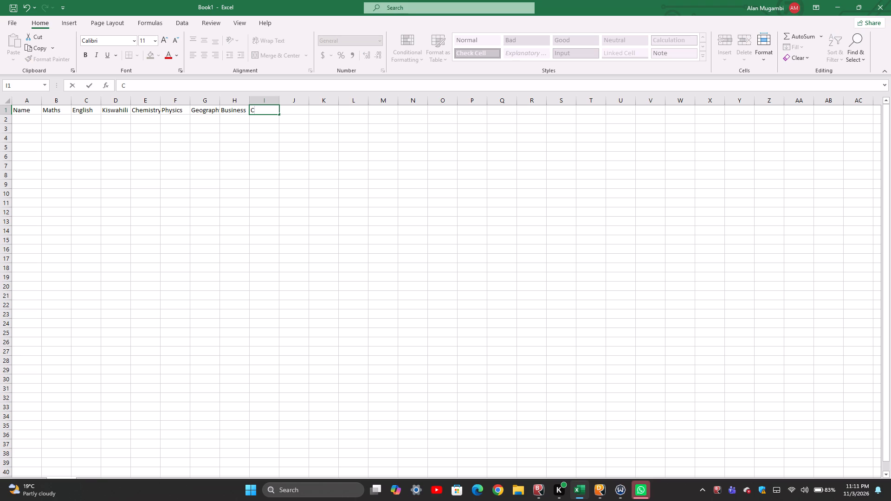
key("period")
key("shift+r")
key("period")
key("shift+e")
Enter the name Alan in cell A2 and fill it down the Name column to A20.
left_click(26, 119)
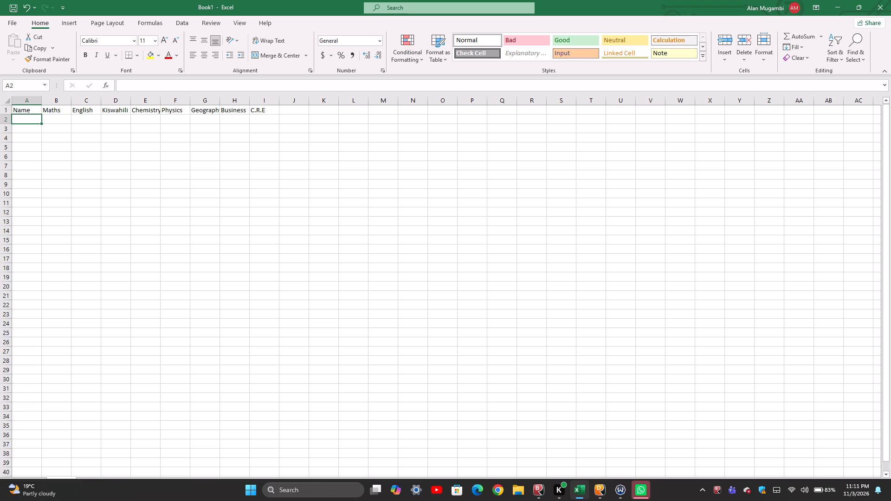
left_click(29, 127)
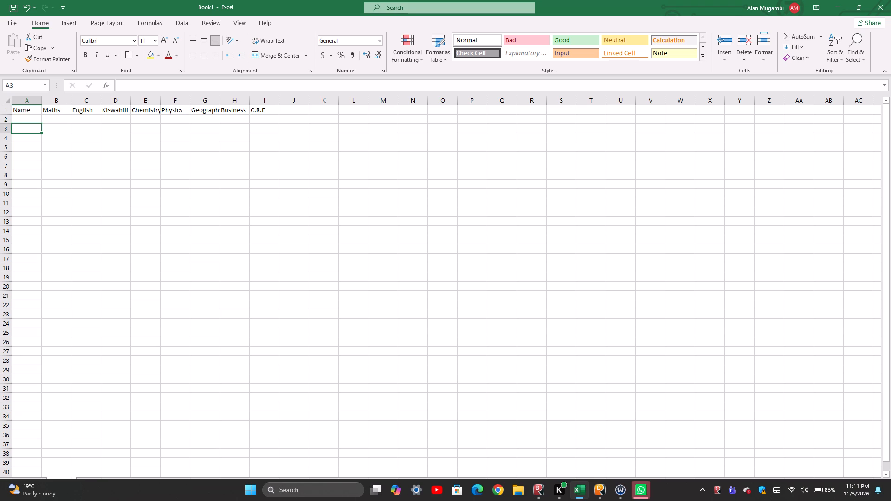
left_click(28, 119)
key("shift+a")
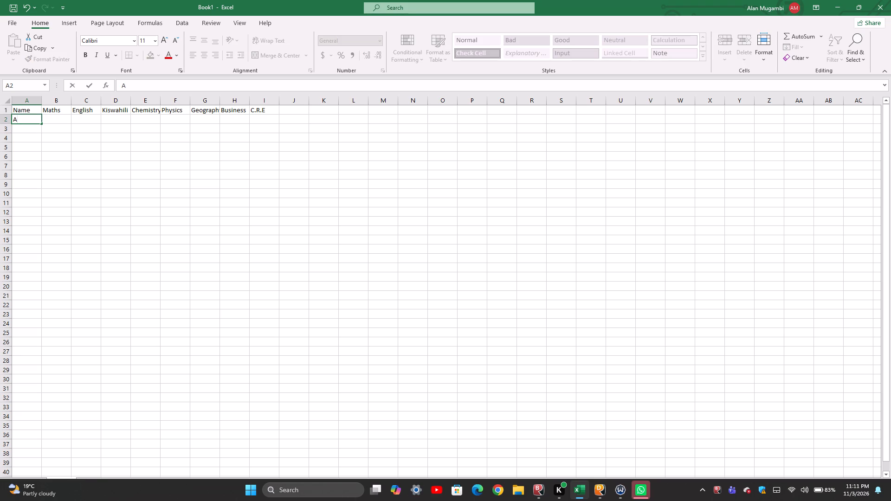
type("lan")
left_click_drag(40, 123, 37, 176)
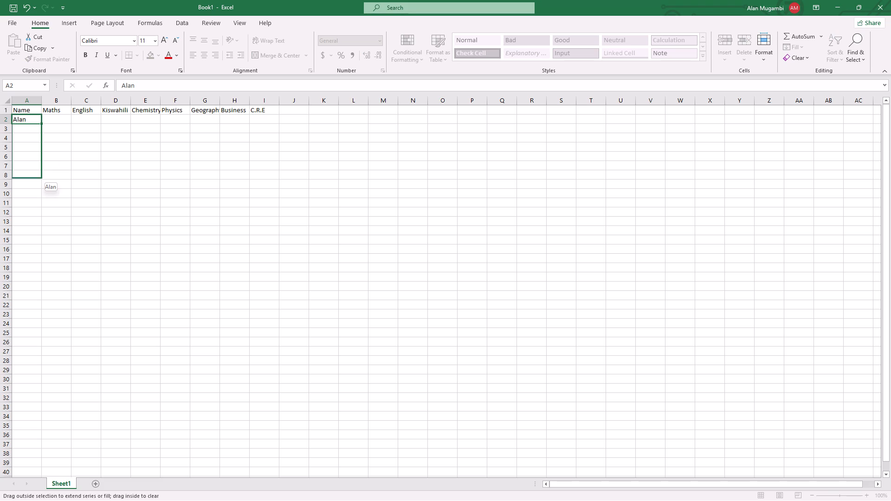
left_click_drag(37, 176, 37, 306)
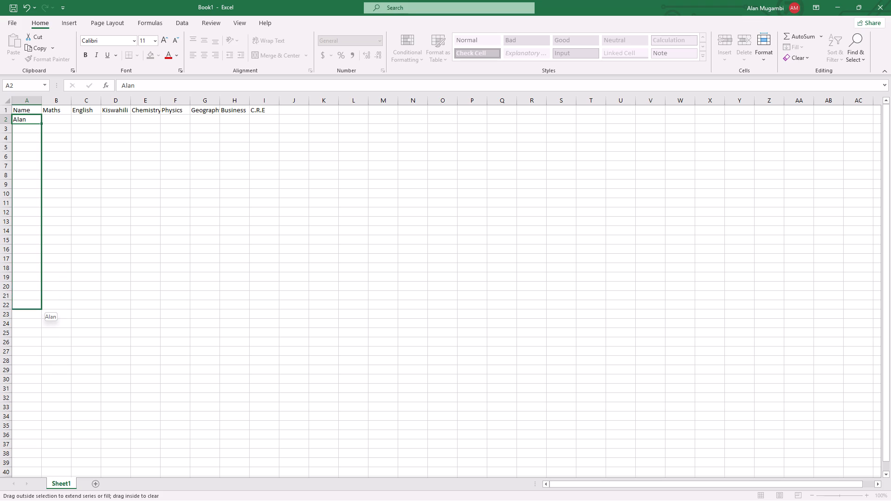
left_click_drag(37, 306, 37, 292)
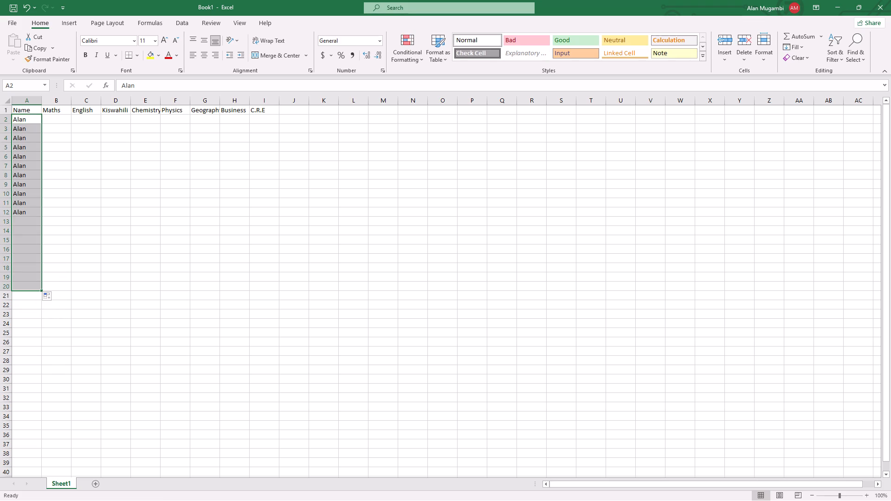
Enter the Maths marks 90, 80, 70 and 75 in cells B2 to B5.
left_click(62, 117)
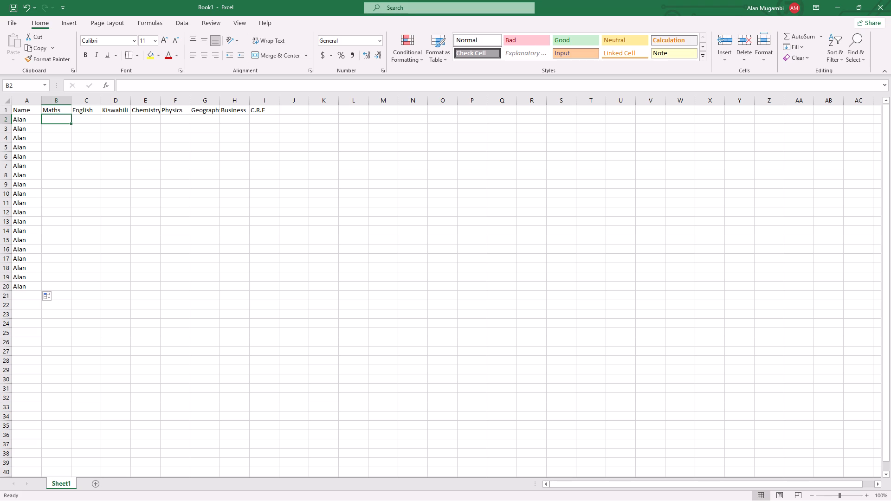
type("90")
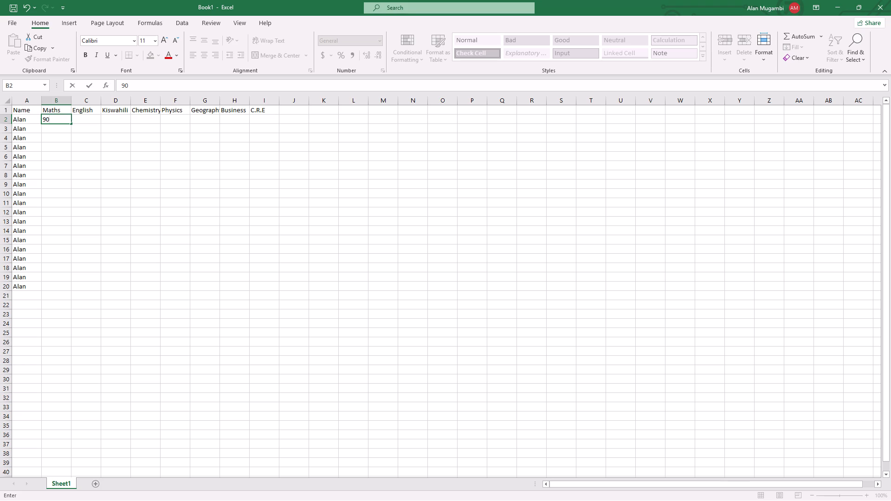
left_click(57, 118)
left_click(58, 129)
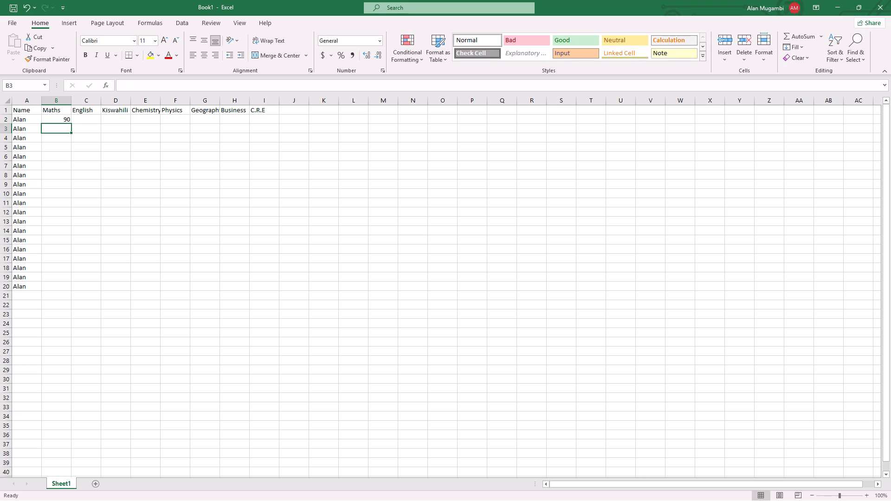
type("80")
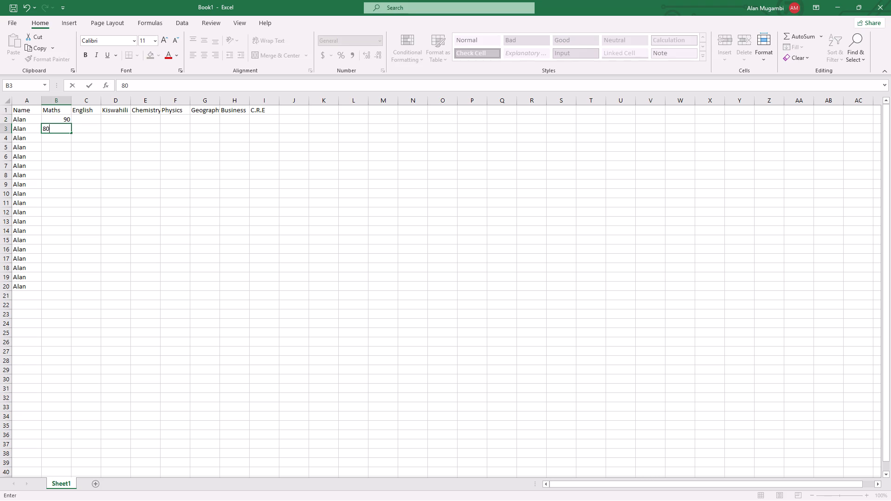
left_click(52, 138)
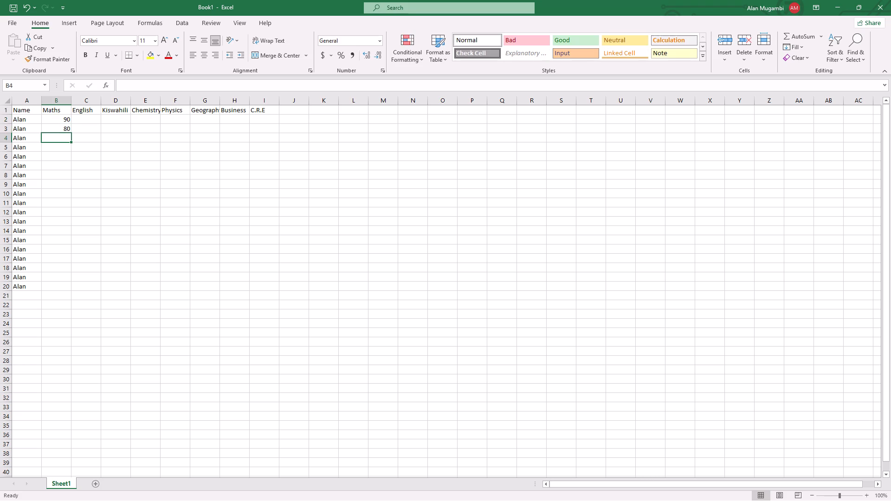
type("70")
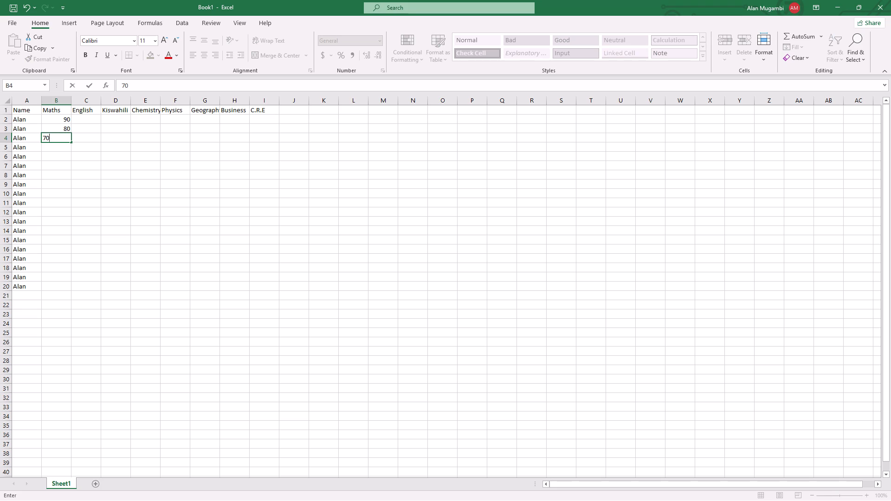
left_click(51, 148)
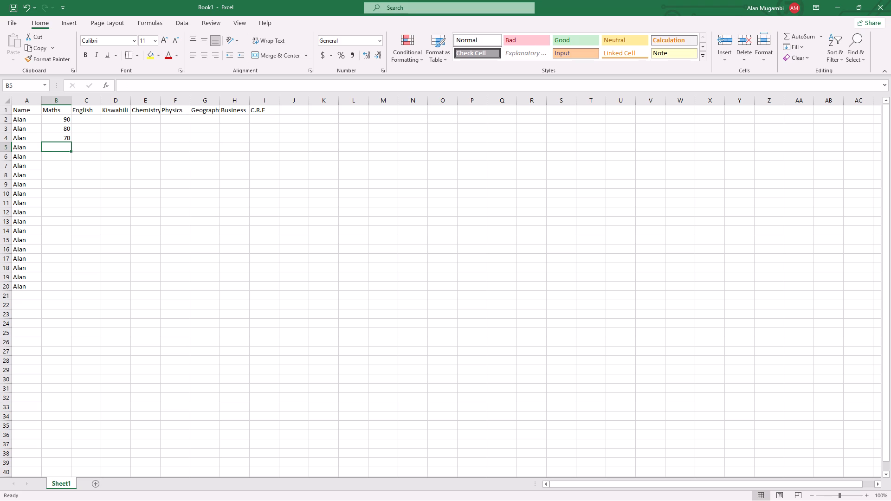
type("75")
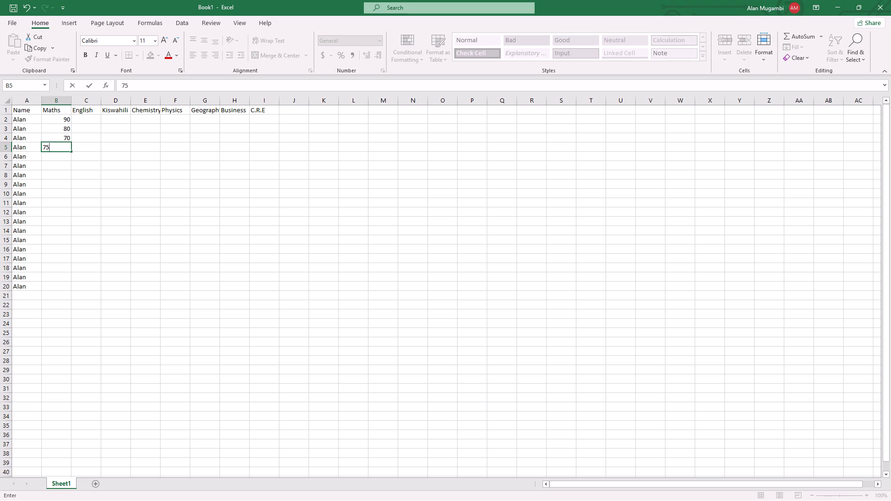
Enter the Maths marks 88, 89, 76 and 87 in cells B6 to B9.
left_click(49, 156)
type("88")
left_click(53, 166)
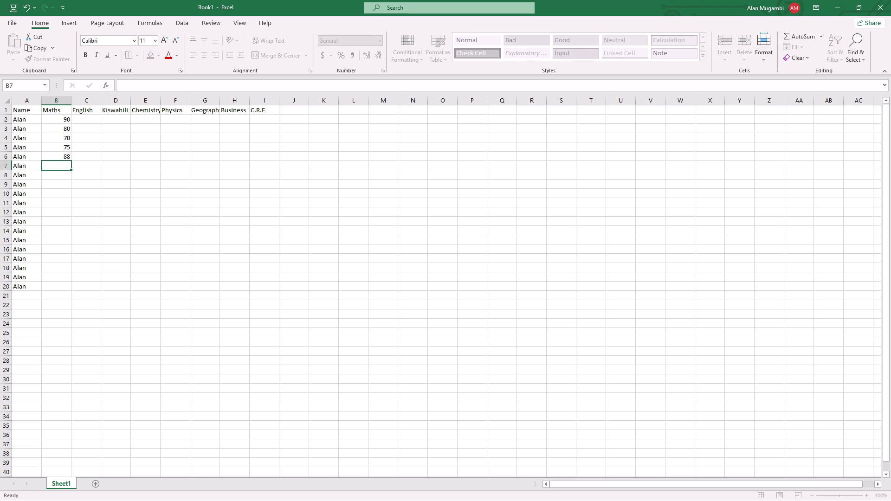
type("89")
left_click(53, 174)
type("76")
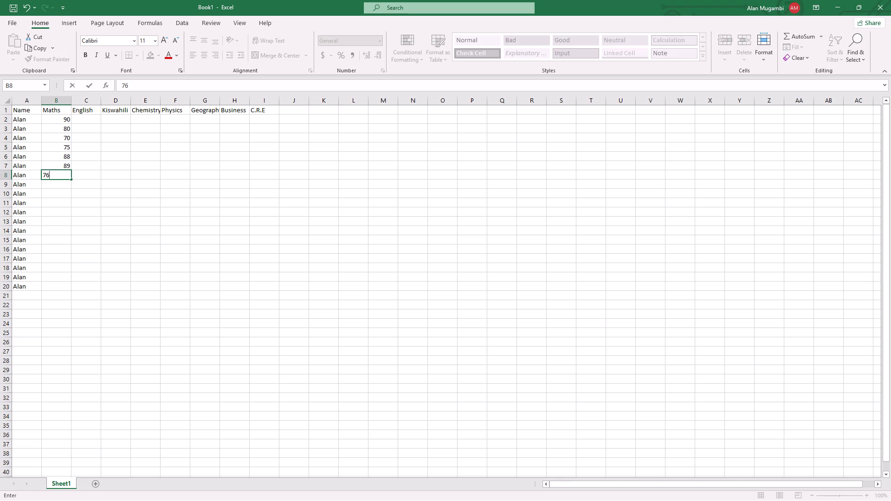
left_click(54, 184)
type("87")
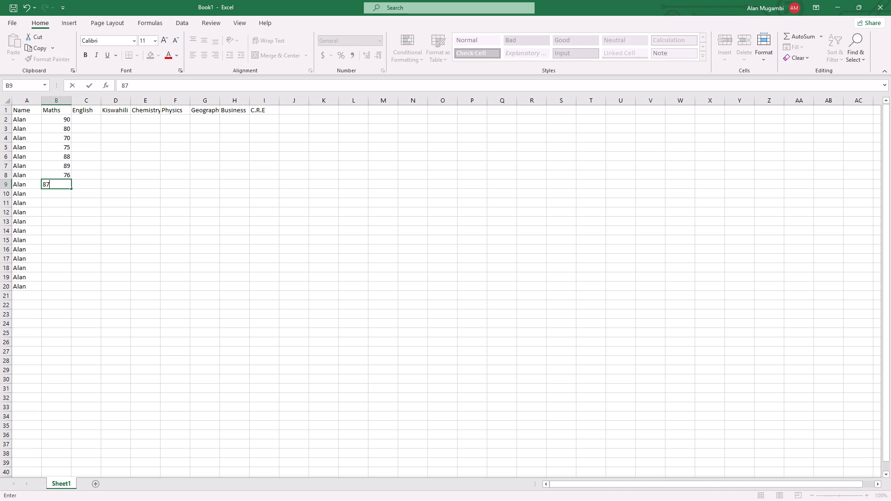
Enter the Maths marks 45, 64, 32 and 44 in cells B10 to B13.
left_click(55, 194)
type("45")
left_click(57, 202)
type("64")
left_click(58, 214)
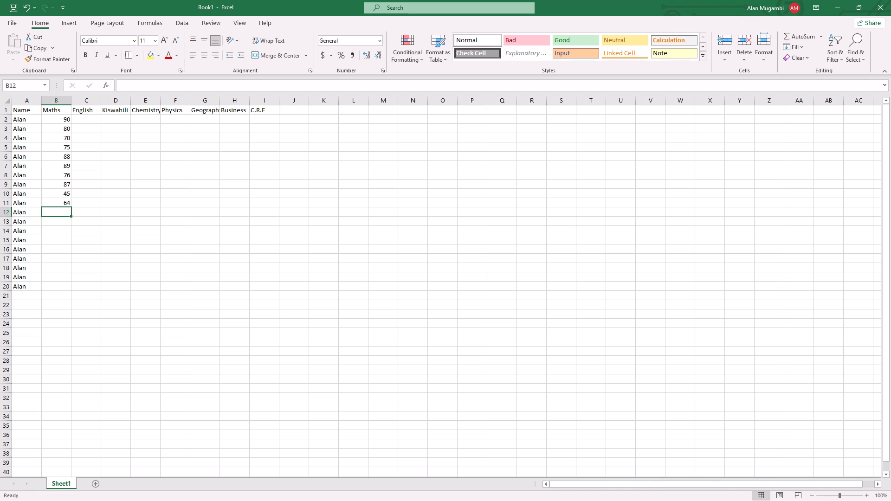
key("3")
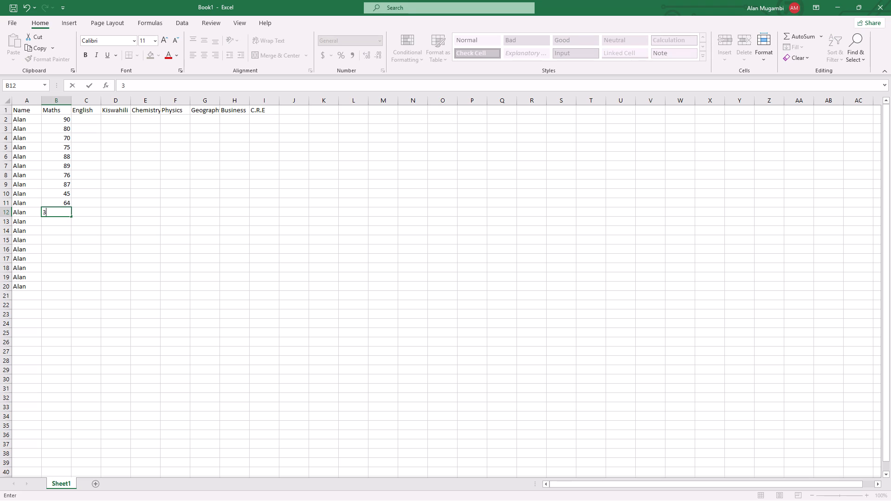
key("2")
left_click(61, 221)
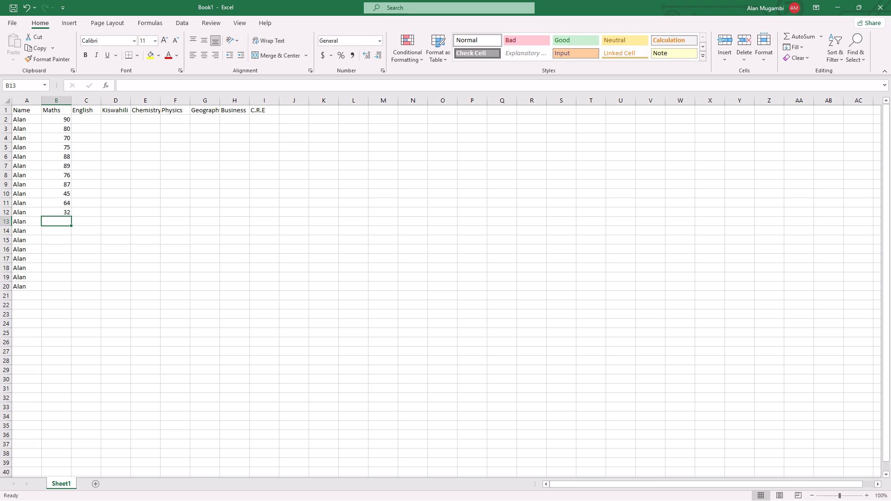
type("44")
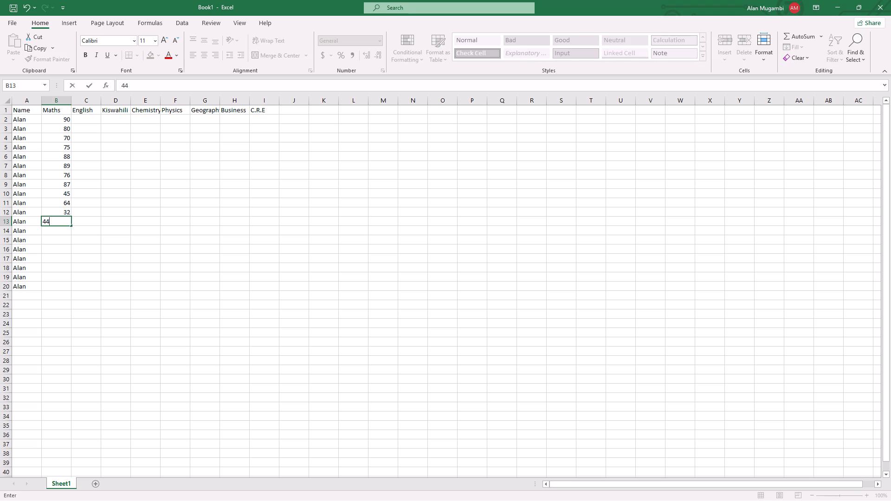
Enter the Maths marks 76, 24, 78 and 72 in cells B14 to B17.
left_click(65, 232)
type("76")
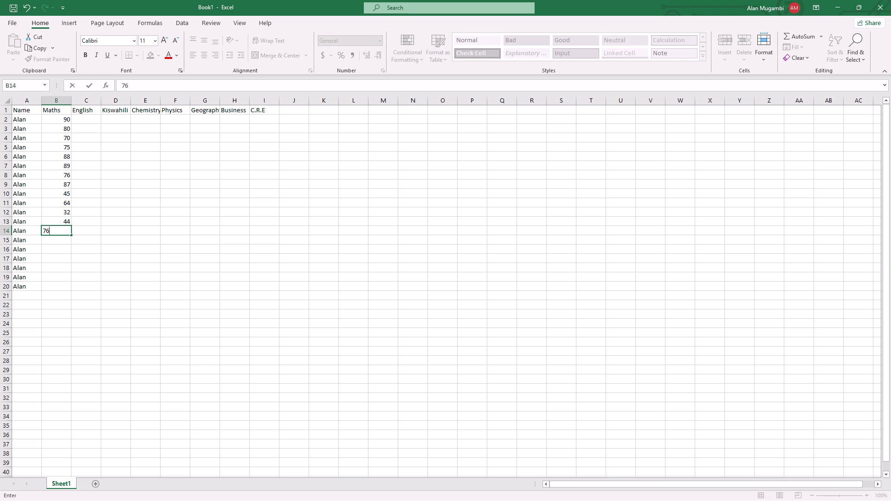
left_click(66, 240)
type("24")
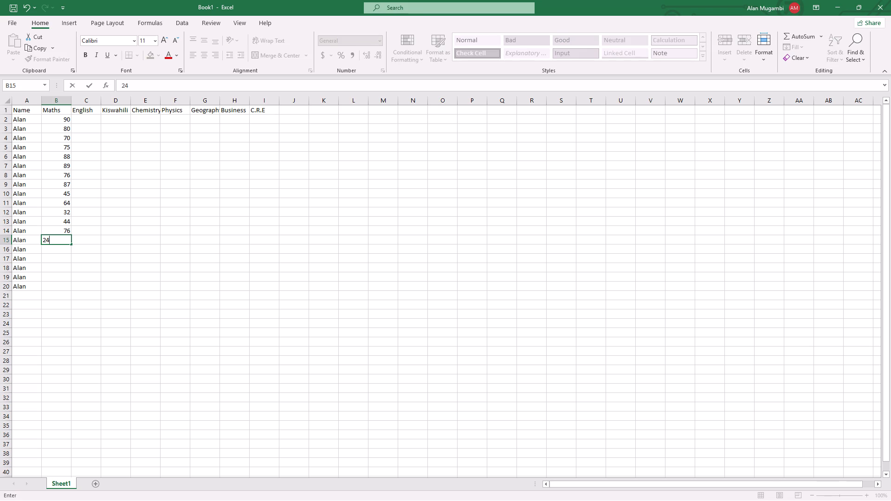
left_click(59, 250)
type("78")
left_click(56, 258)
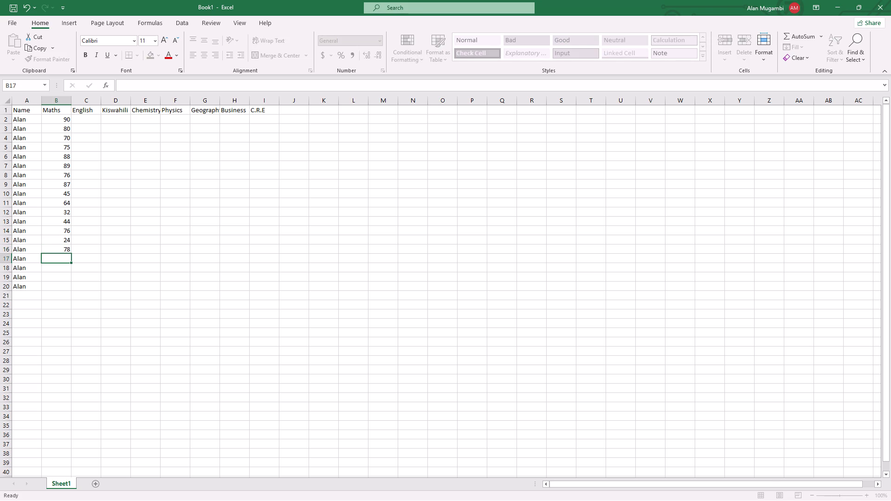
type("72")
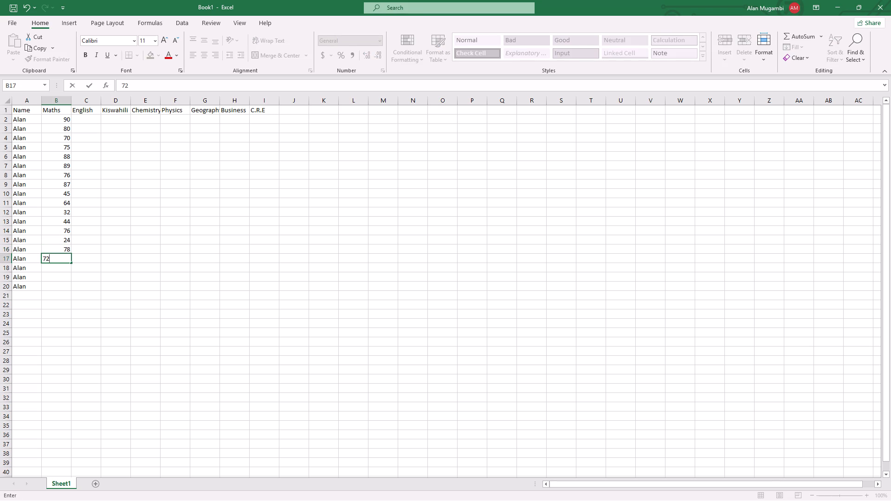
Enter the Maths marks 56, 55 and 96 in cells B18 to B20.
left_click(58, 267)
key("5")
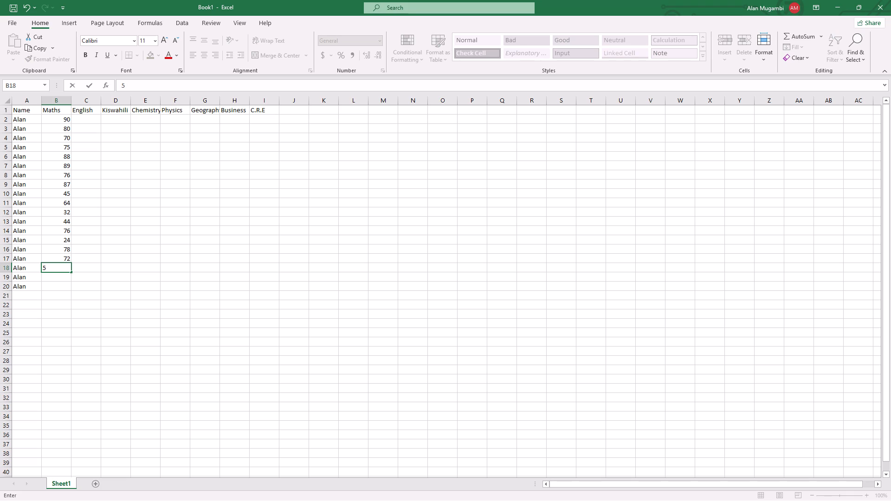
key("6")
left_click(62, 279)
type("55")
left_click(66, 290)
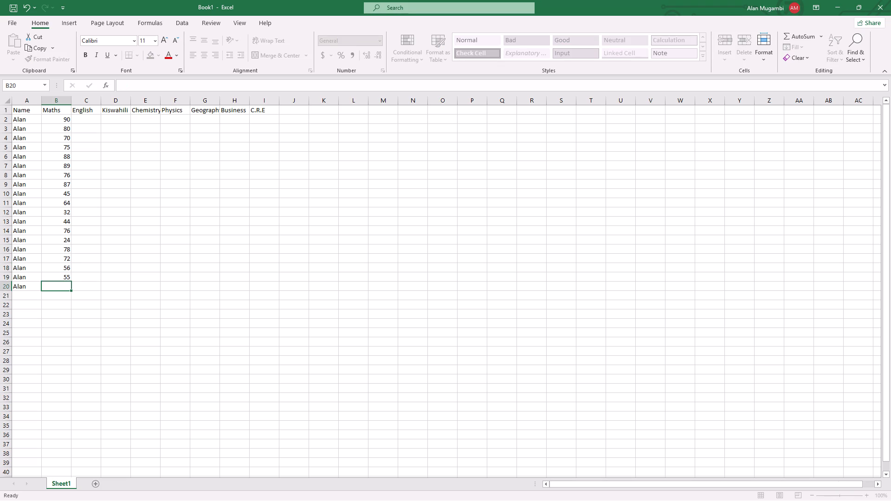
type("96")
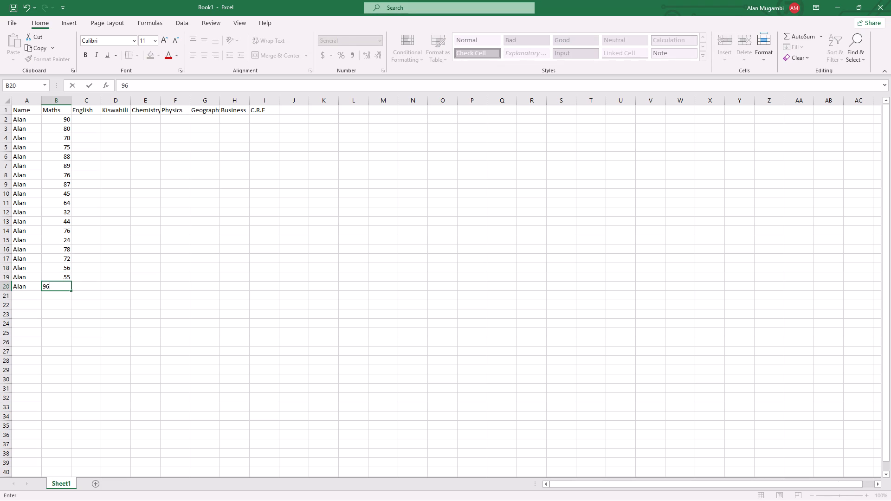
Start a formula with =SUM in cell B21, directly below the Maths marks.
left_click(64, 297)
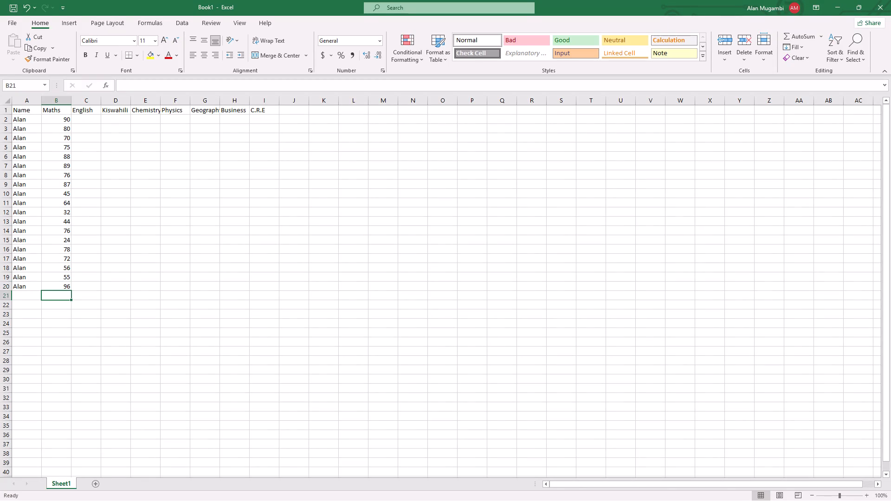
key("equal")
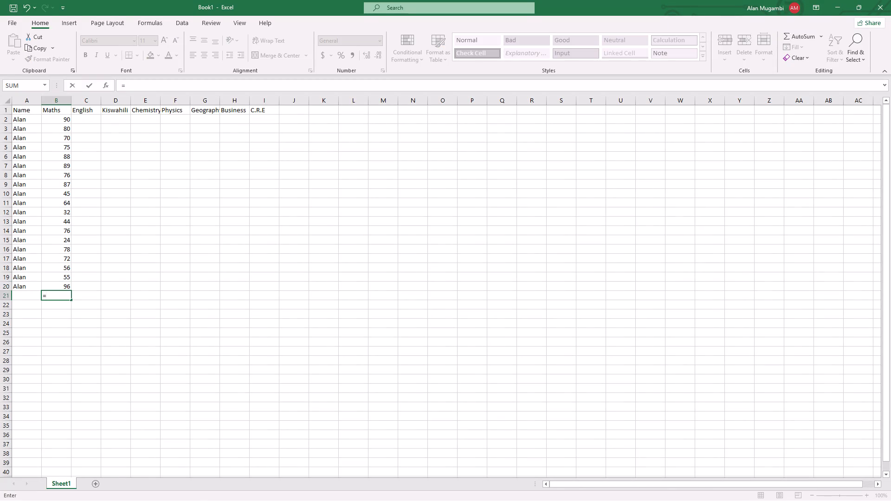
key("shift+s")
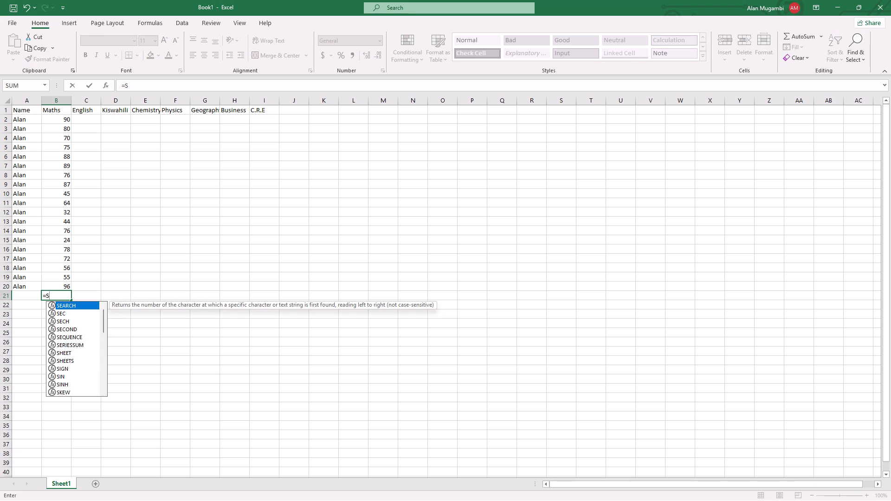
type("um")
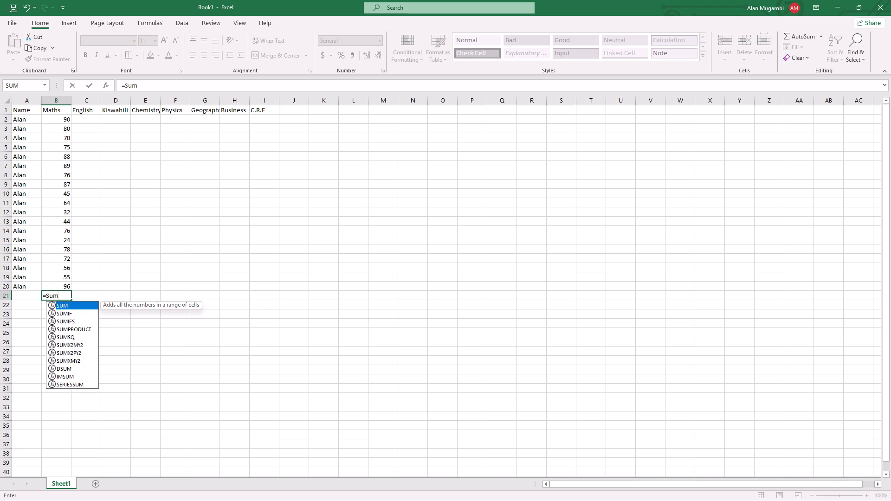
key("BackSpace")
key("BackSpace")
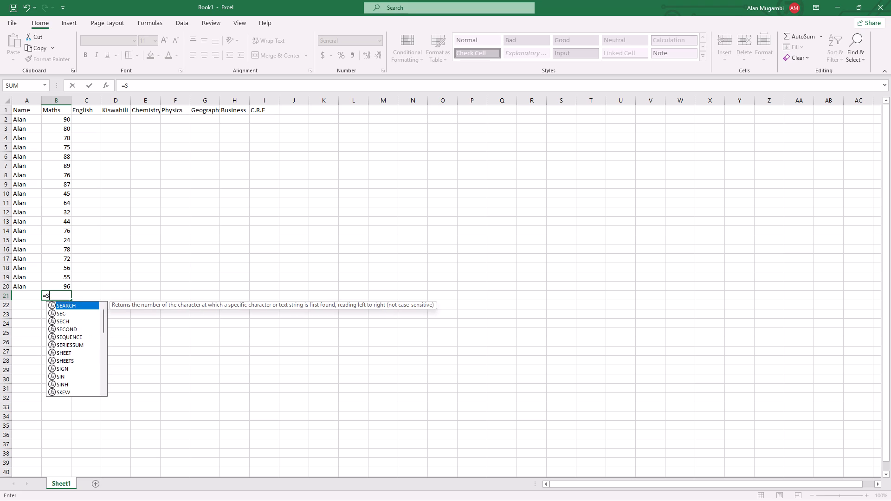
key("shift+u")
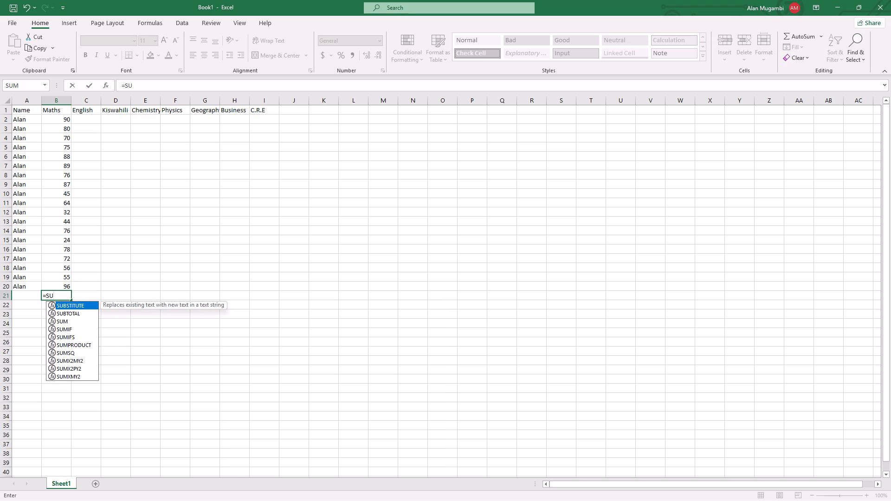
key("shift+m")
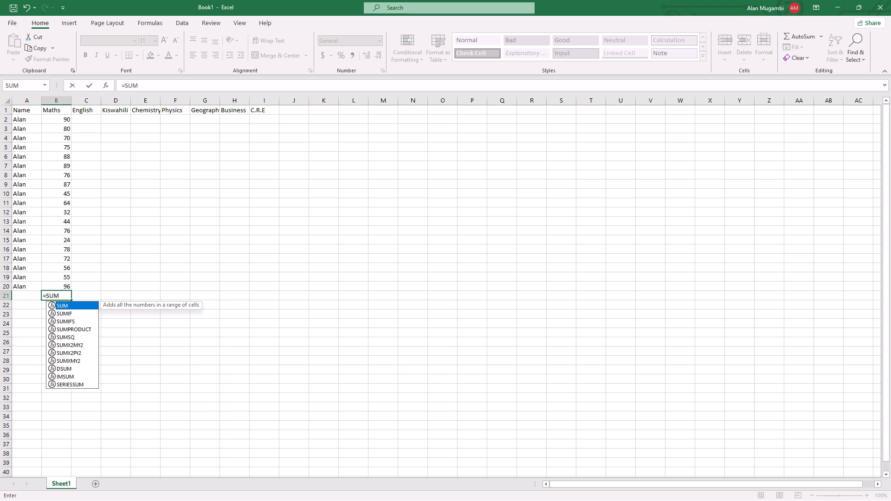
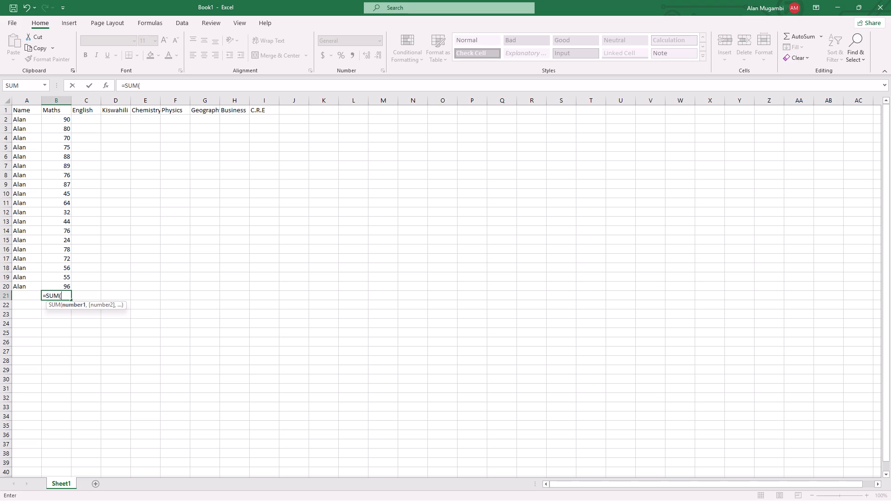
Complete the SUM formula in cell B21 with the range B2:B20 to total the Maths marks.
type("B2")
key("comma")
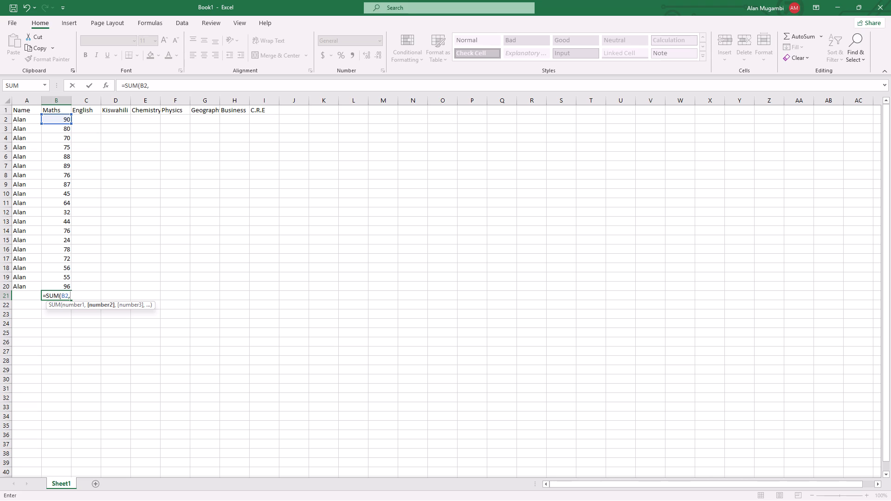
key("BackSpace")
key("shift+colon")
key("b")
type("20")
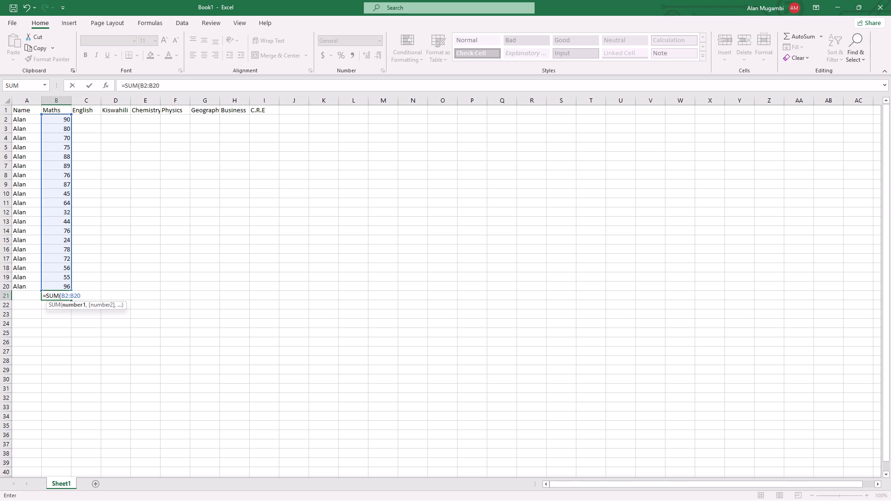
key("shift+parenright")
key("Return")
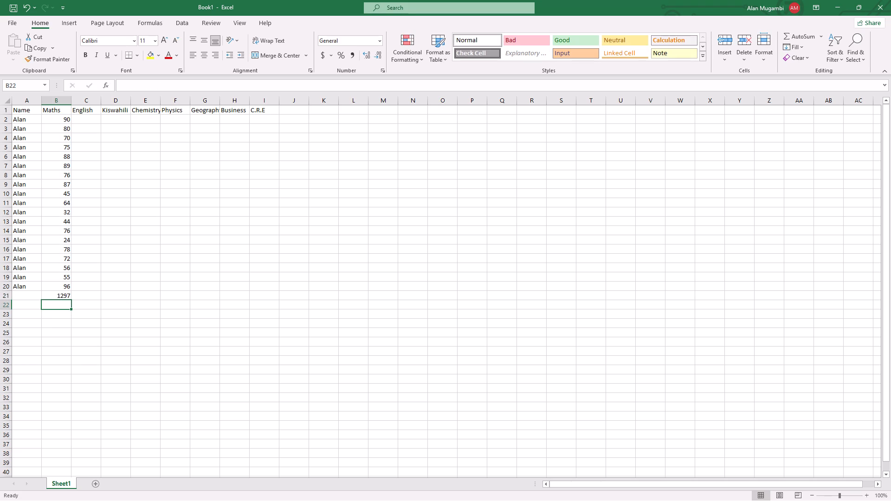
Enter the English marks 78, 27, 90 and 66 in cells C2 to C5.
left_click(90, 117)
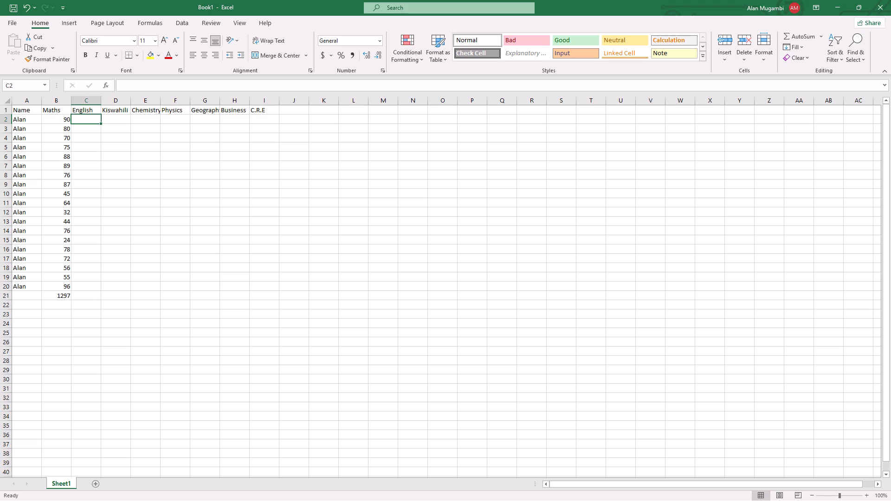
type("78")
left_click(82, 125)
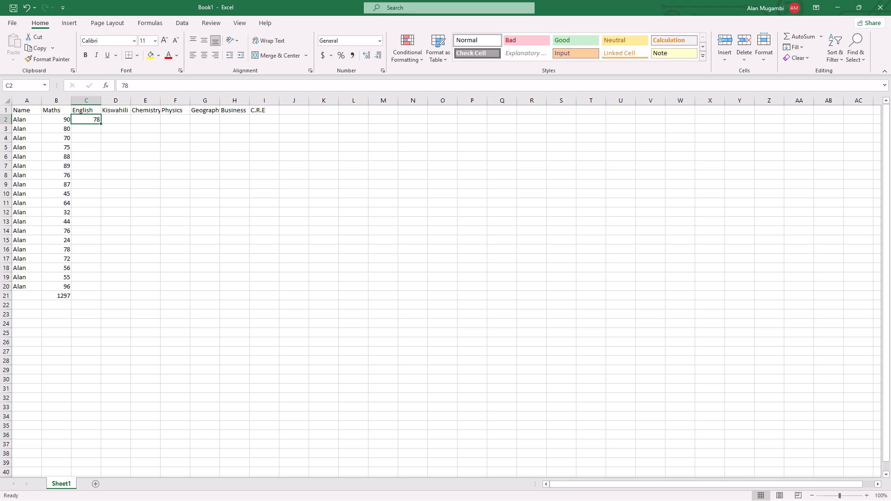
left_click(82, 129)
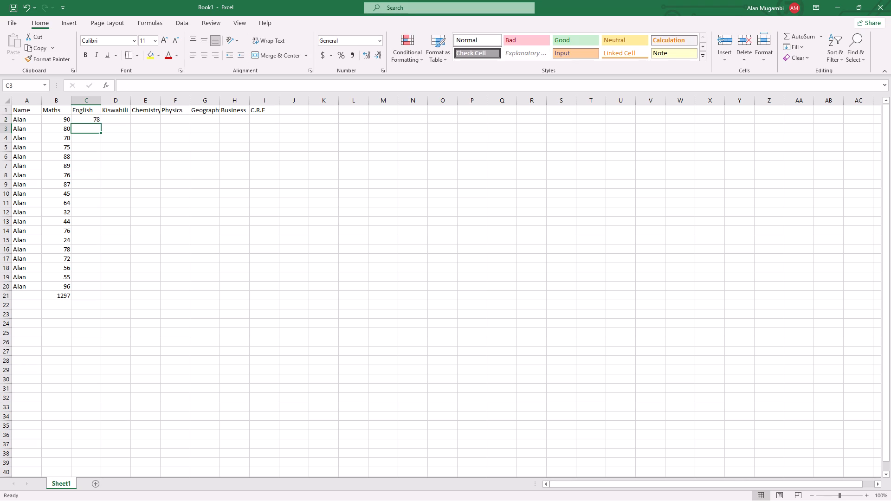
type("27")
left_click(82, 138)
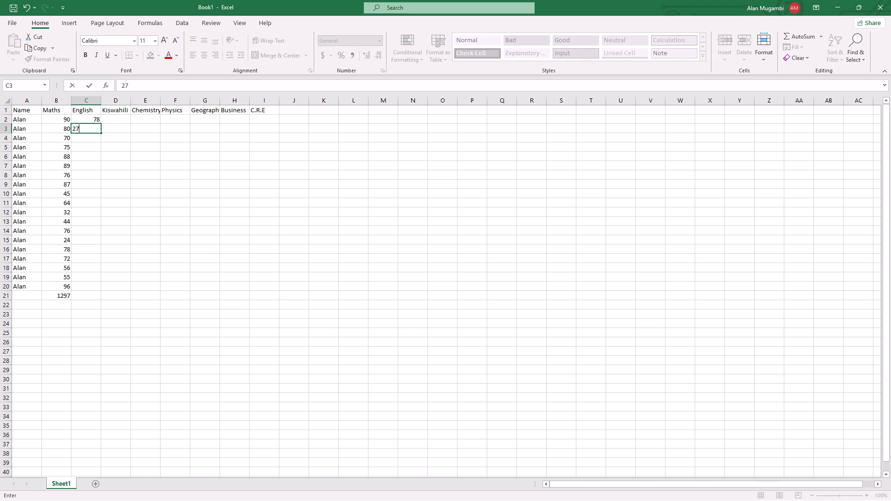
type("90")
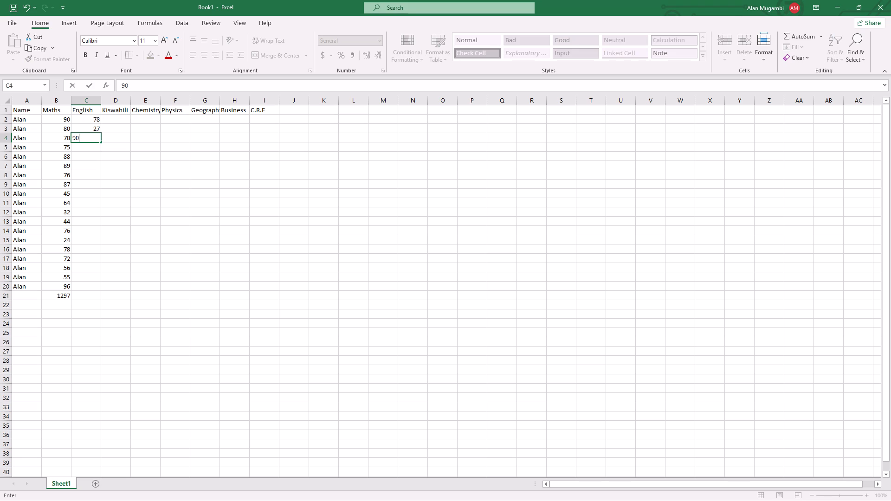
left_click(83, 148)
type("66")
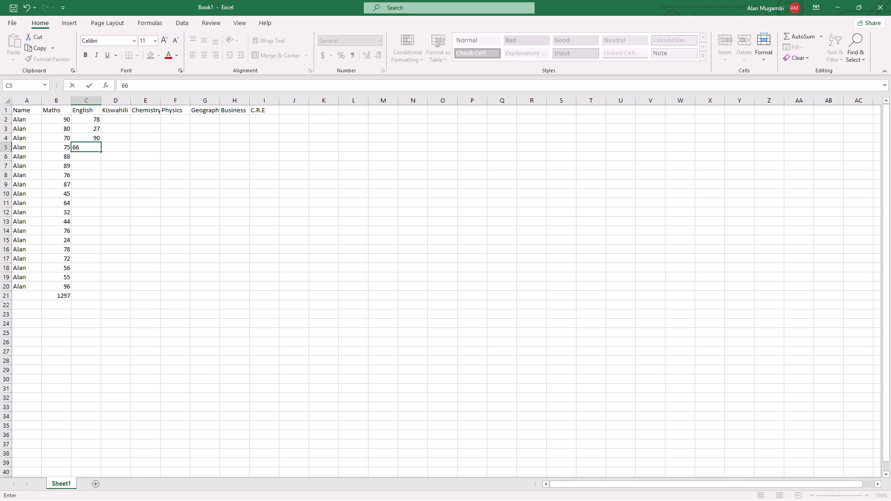
Enter the English marks 72, 65, 82 and 90 in cells C6 to C9.
left_click(85, 155)
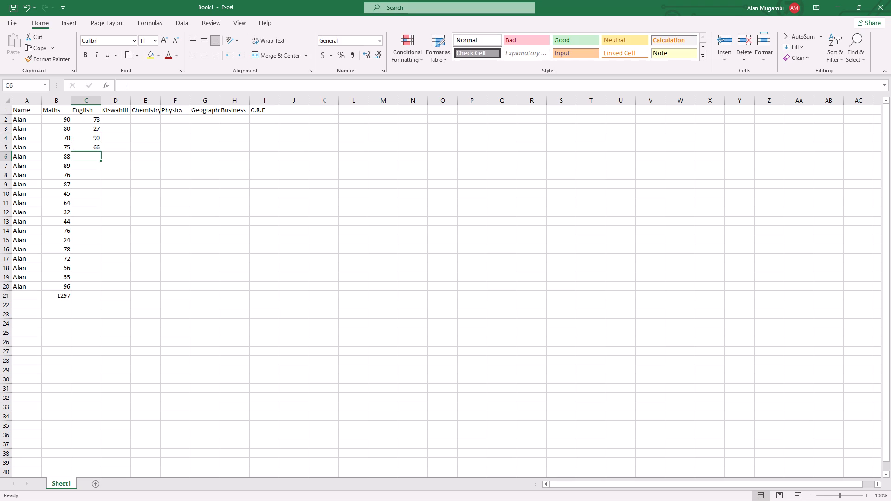
type("72")
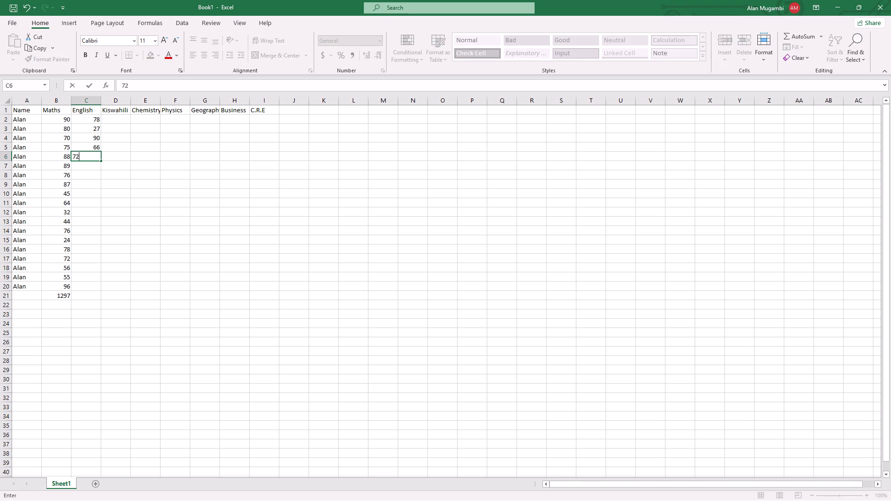
left_click(90, 166)
type("65")
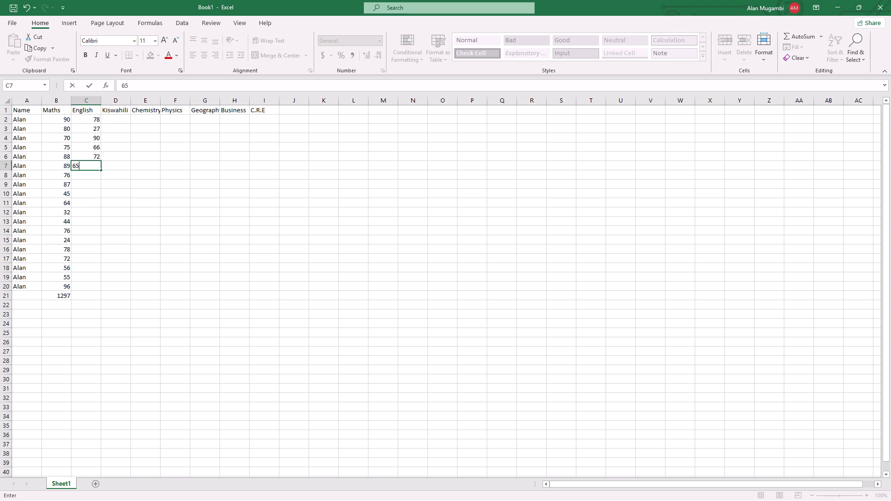
left_click(91, 175)
type("82")
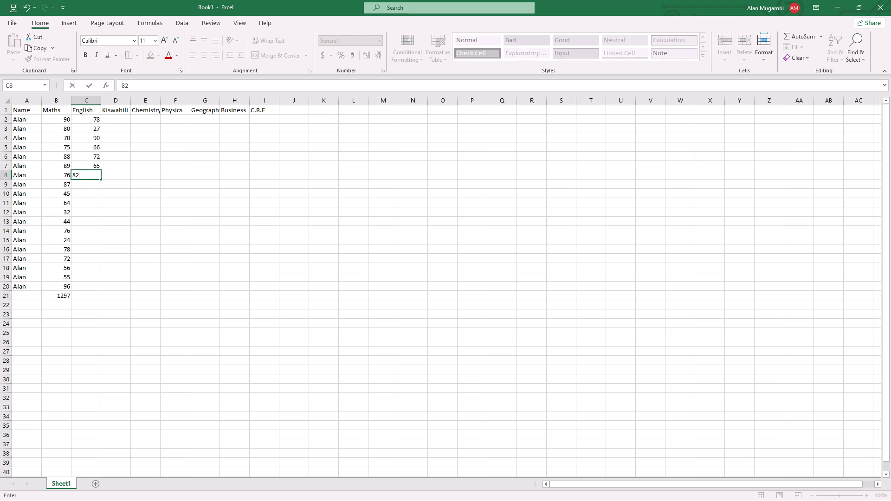
left_click(95, 182)
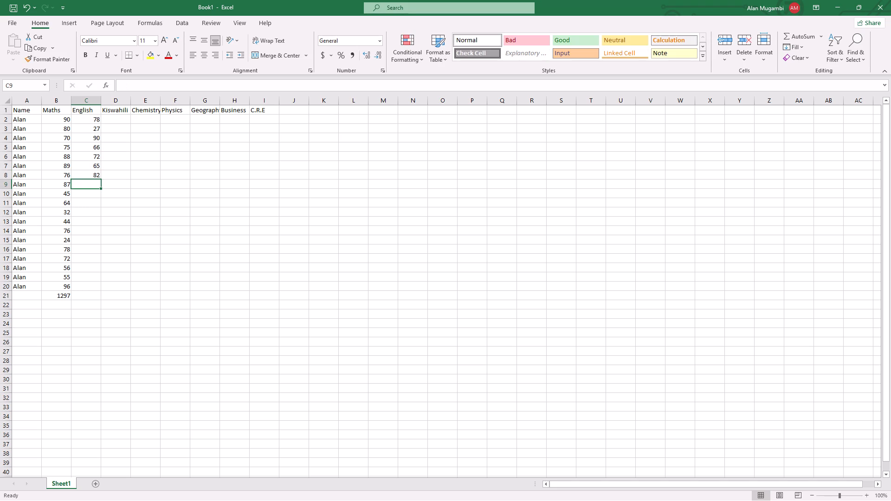
type("90")
Enter the English marks 44, 78, 55 and 76 in cells C10 to C13.
left_click(95, 196)
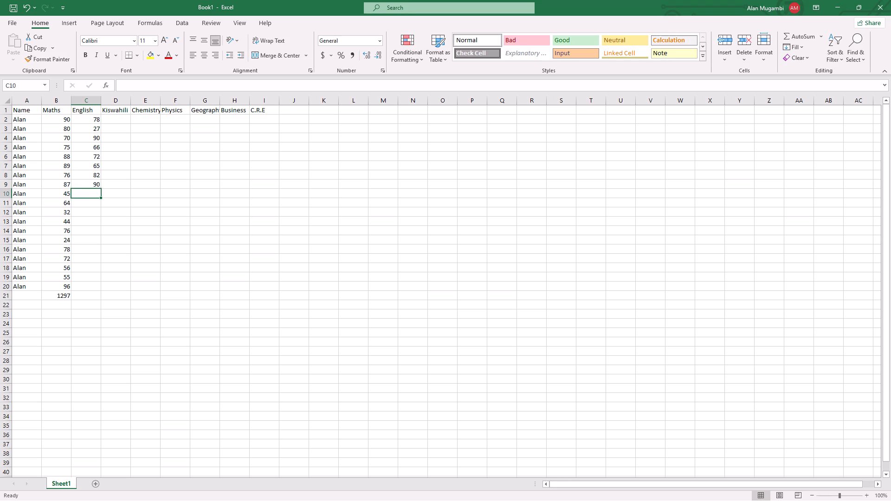
type("44")
left_click(95, 203)
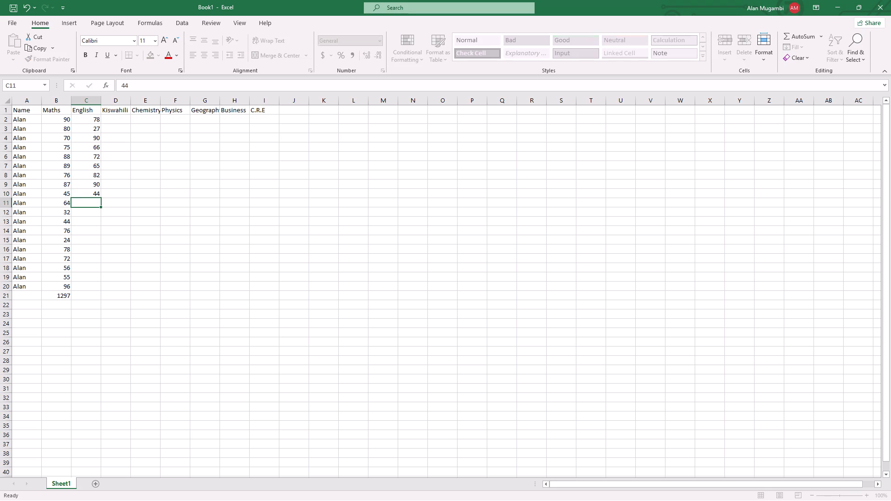
type("78")
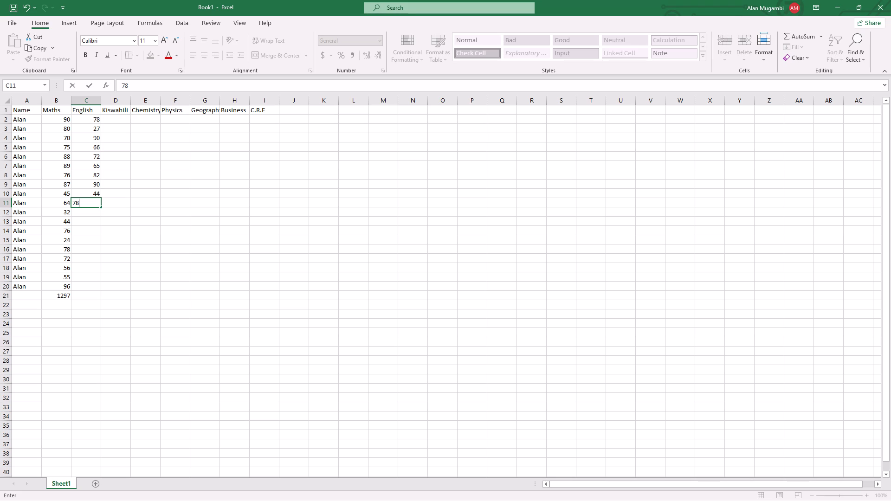
left_click(96, 212)
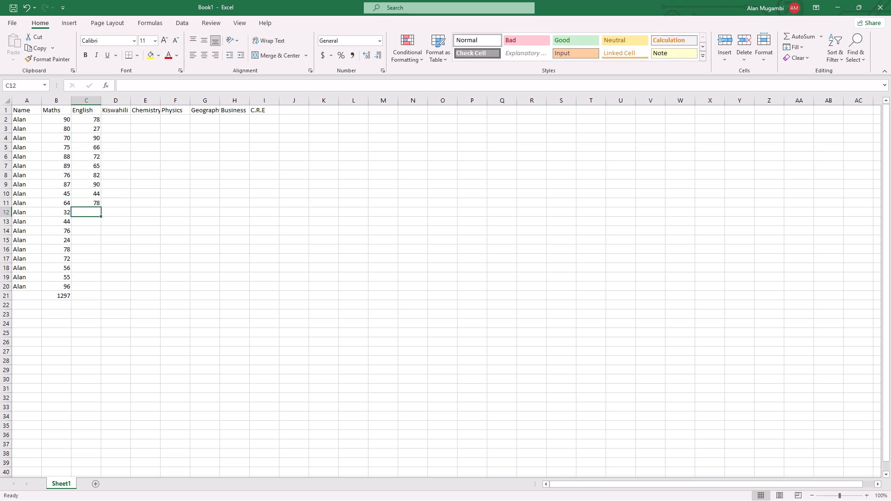
type("555")
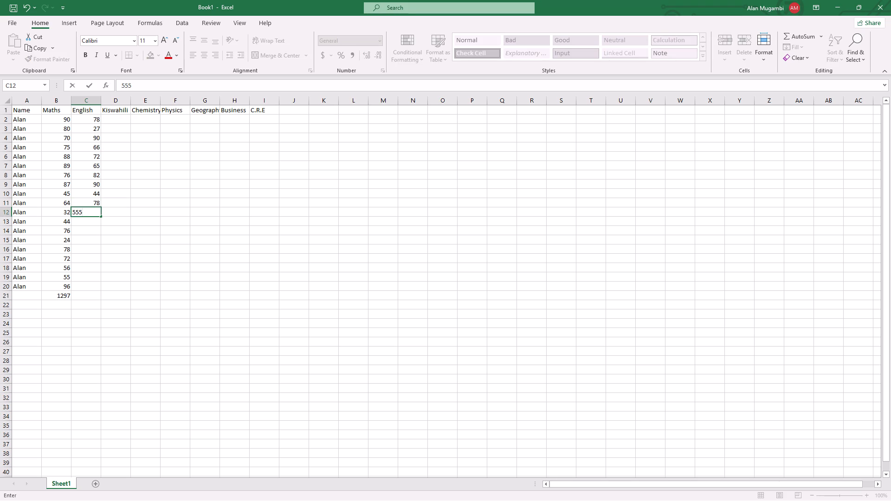
key("BackSpace")
left_click(95, 222)
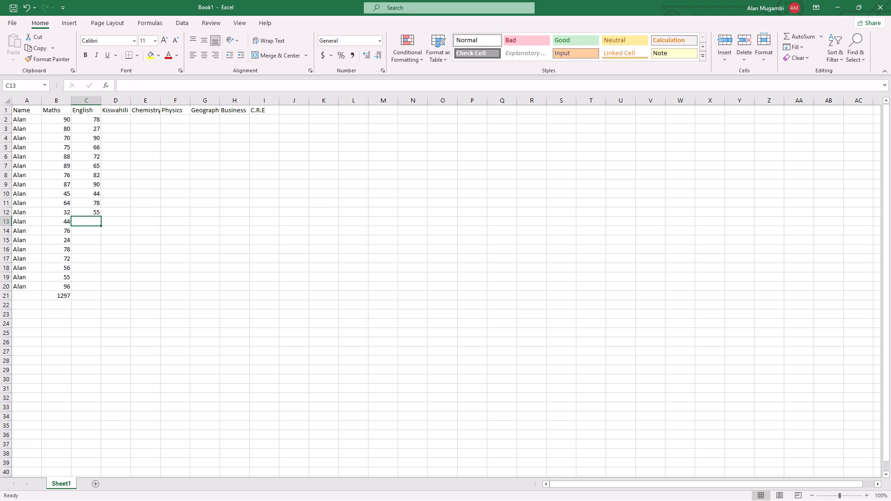
type("76")
Enter the English marks 33, 45, 72 and 88 in cells C14 to C17.
left_click(95, 230)
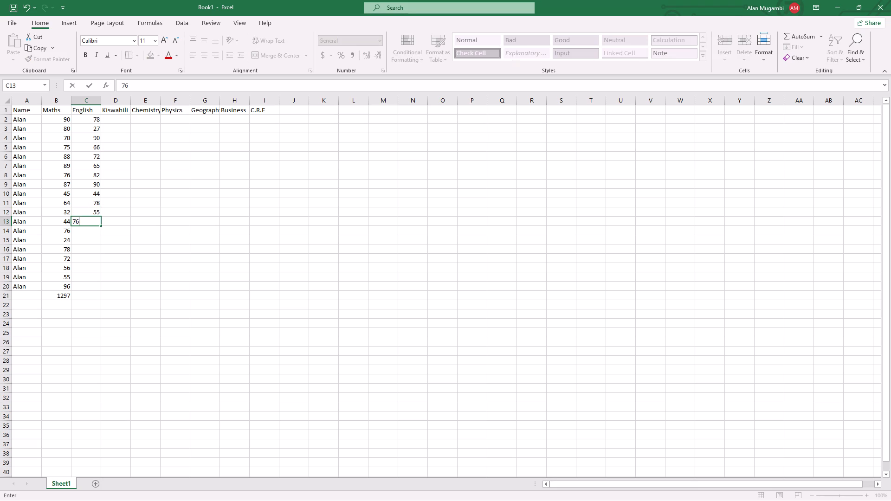
type("33")
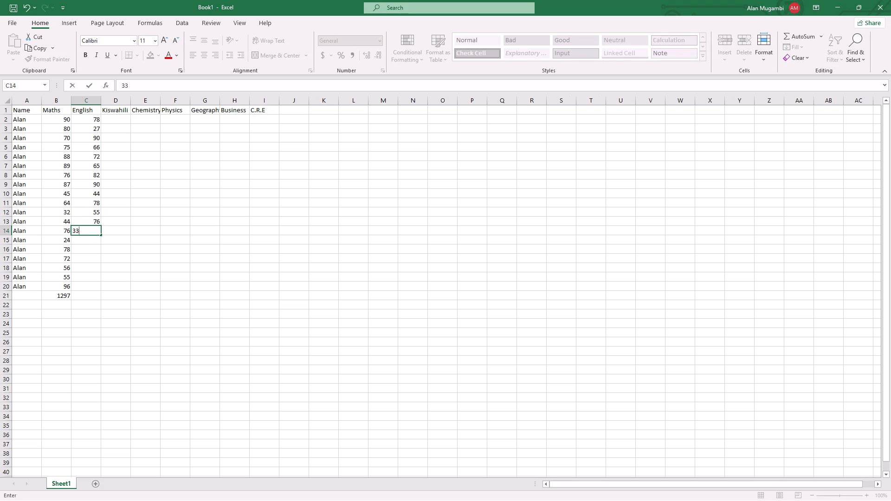
left_click(92, 238)
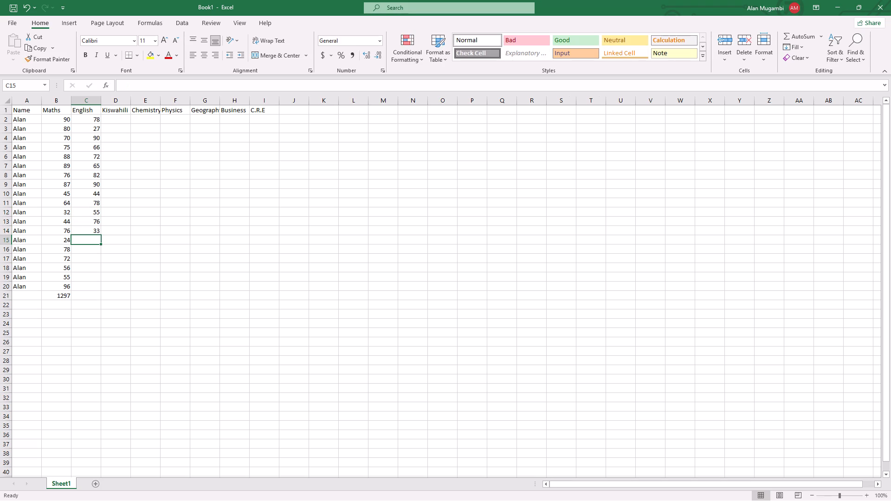
type("45")
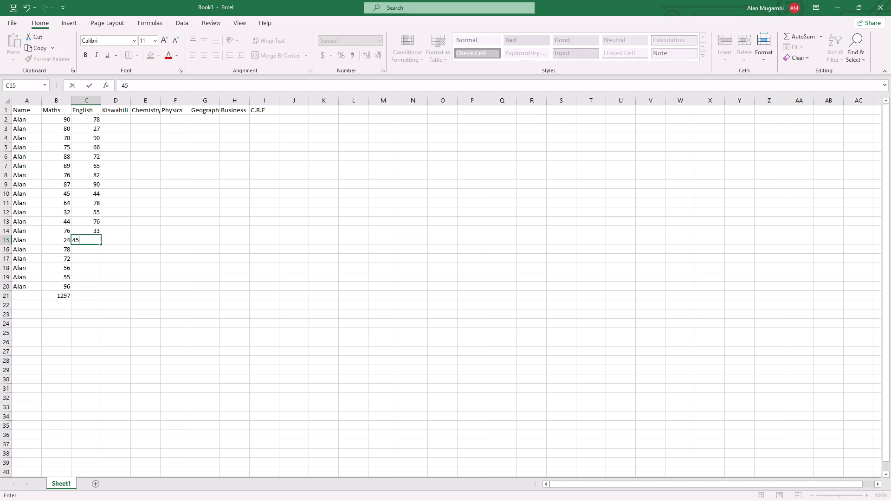
left_click(91, 248)
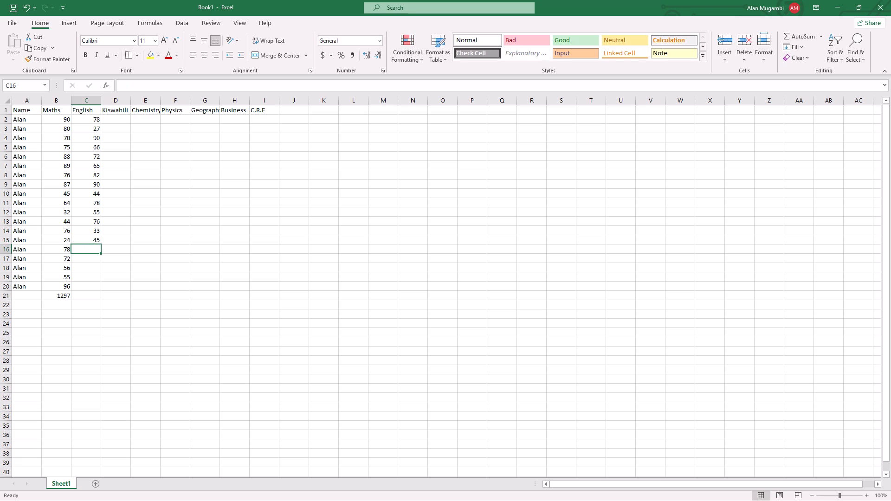
type("72")
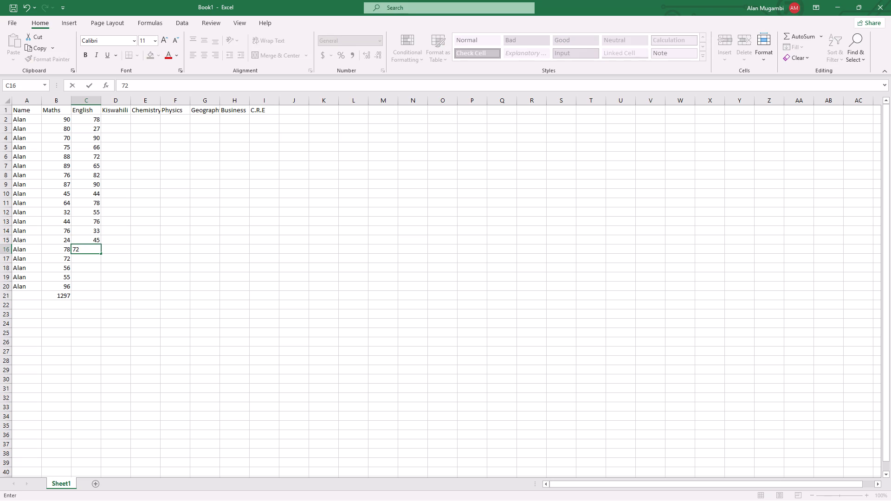
left_click(88, 262)
type("88")
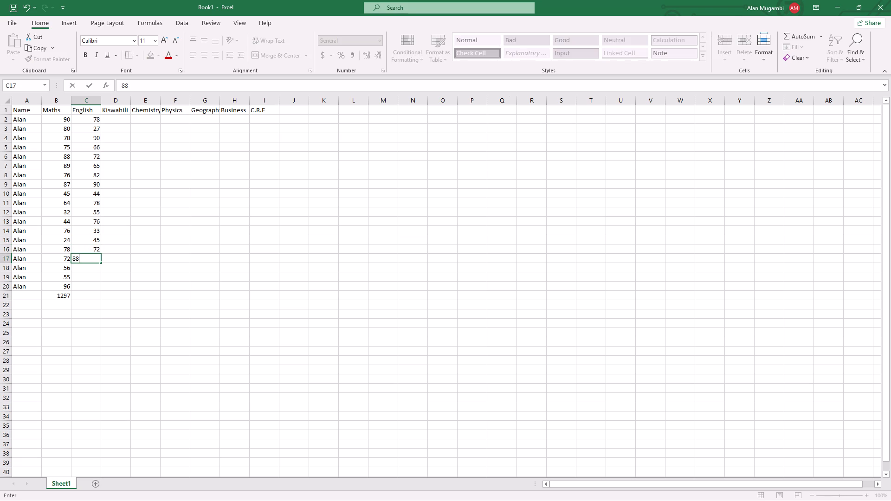
Enter the English marks 28, 67 and 54 in cells C18 to C20.
left_click(88, 267)
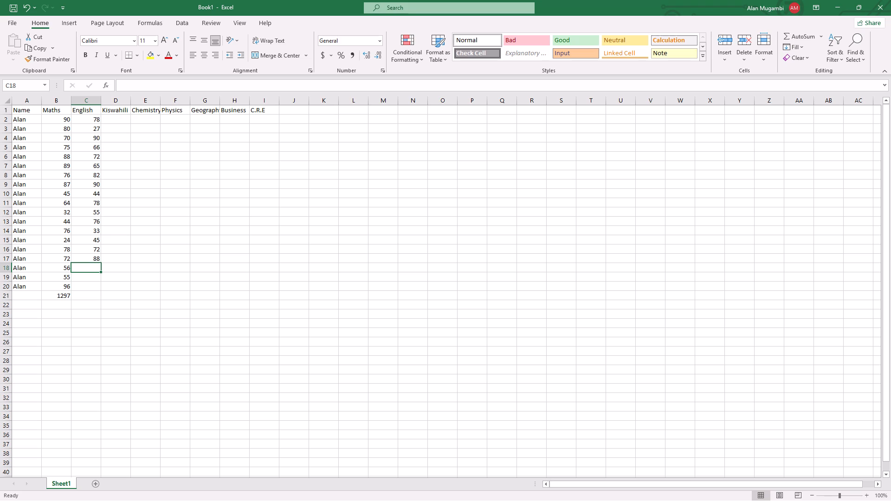
type("28")
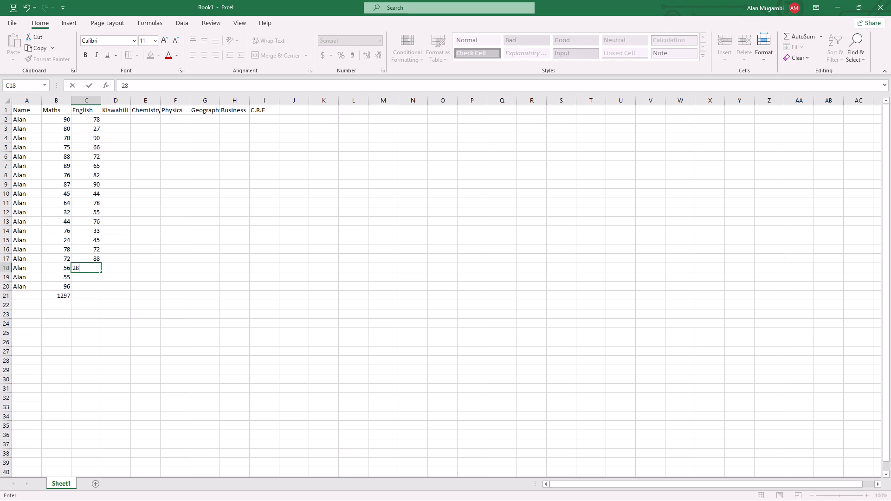
left_click(88, 276)
type("67")
left_click(89, 287)
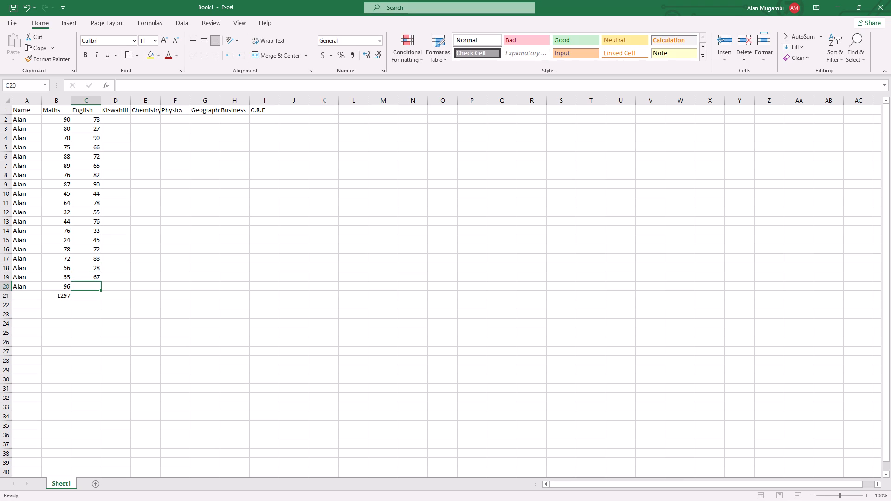
type("54")
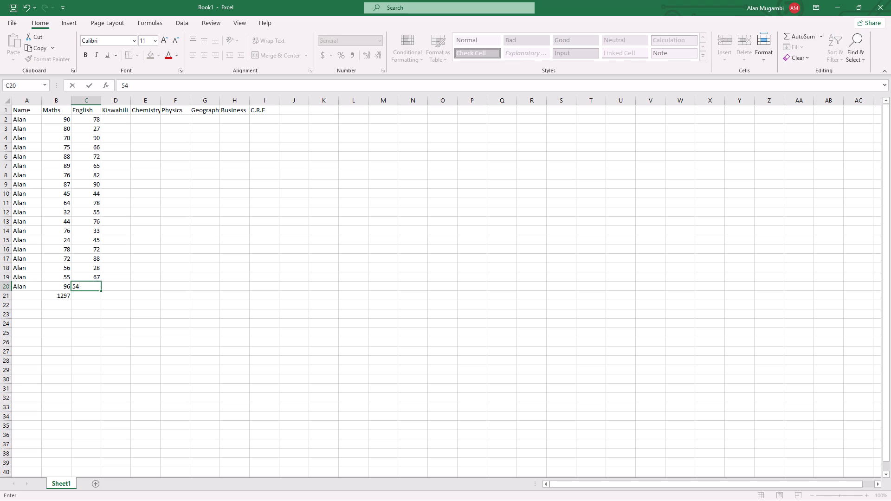
left_click(90, 295)
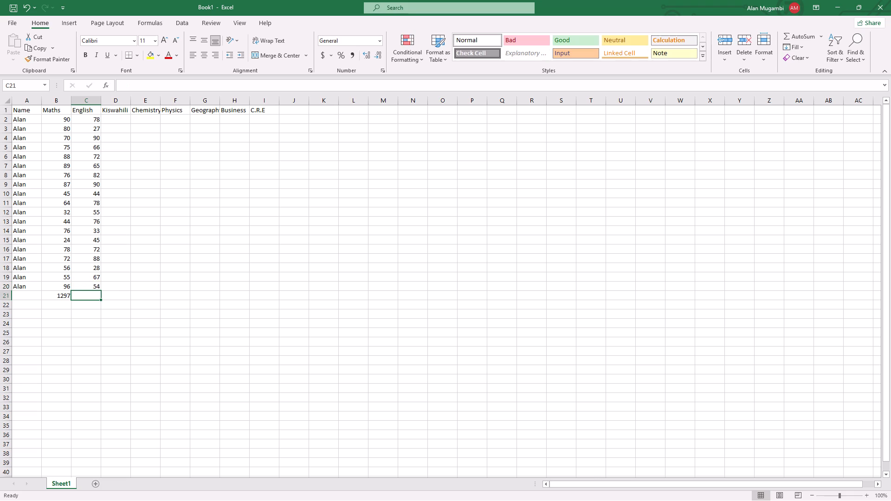
Total the English marks in cell C21 with a SUM formula over C2:C20.
key("equal")
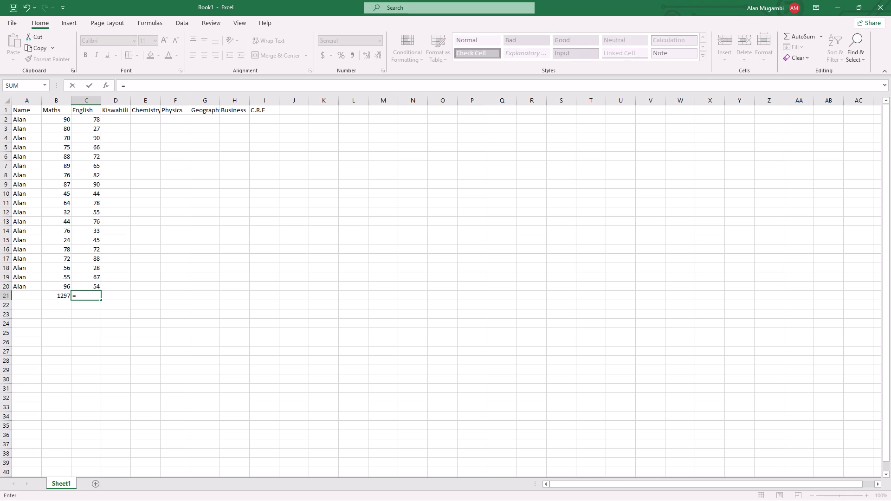
type("SUM")
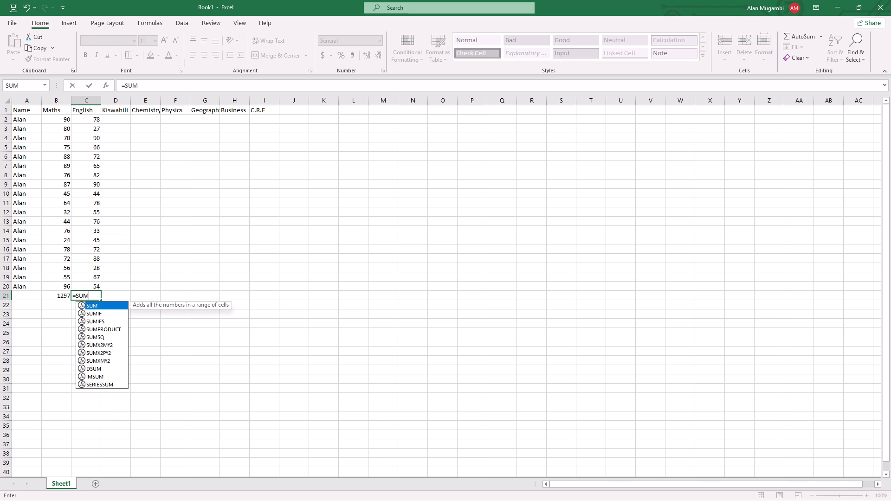
key("shift+parenleft")
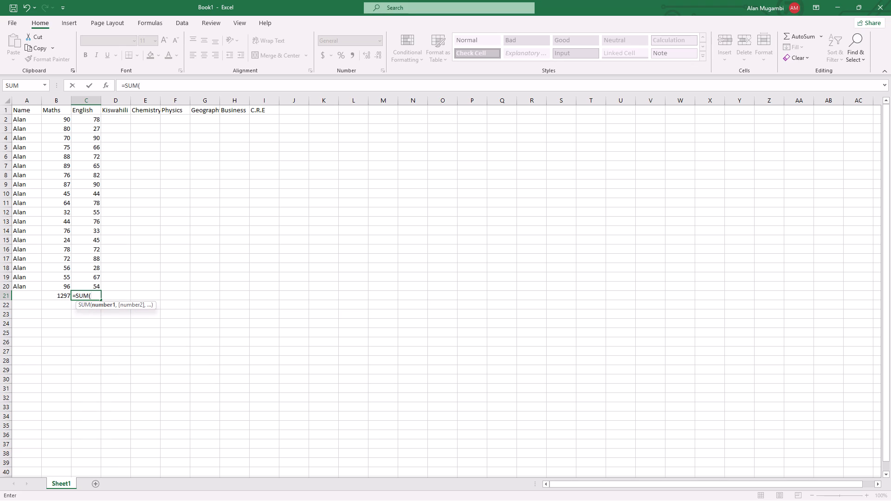
key("c")
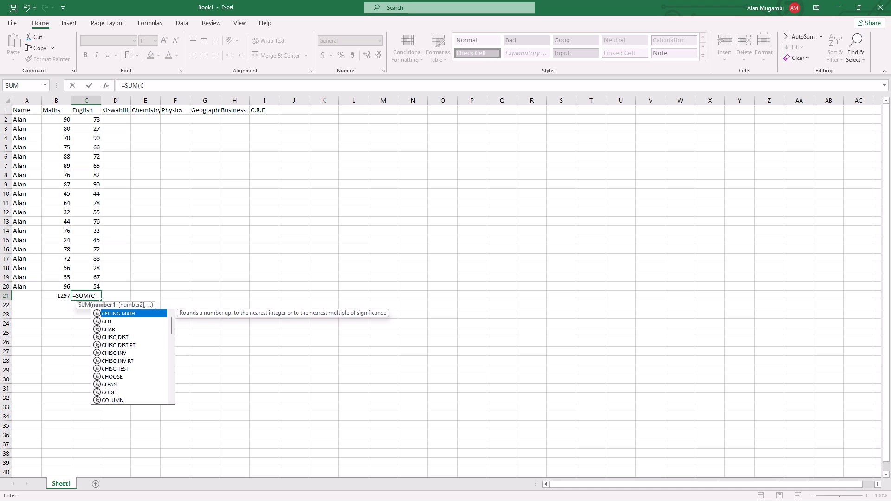
key("2")
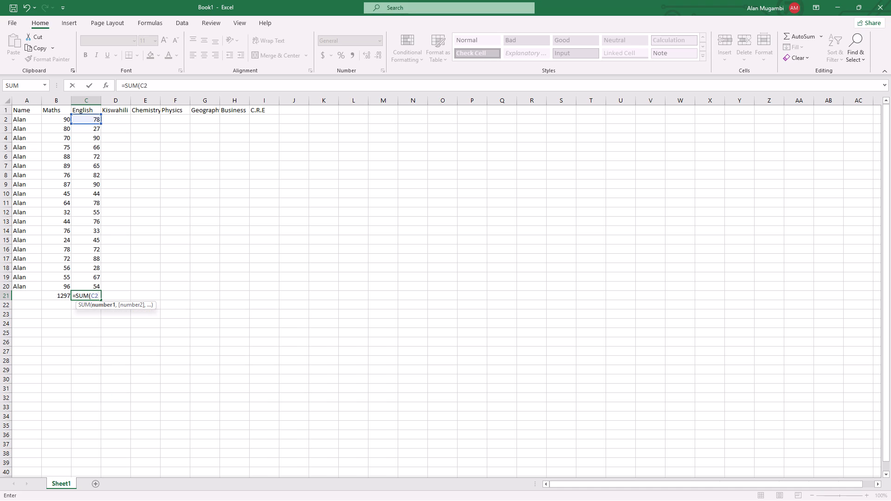
key("shift+colon")
key("c")
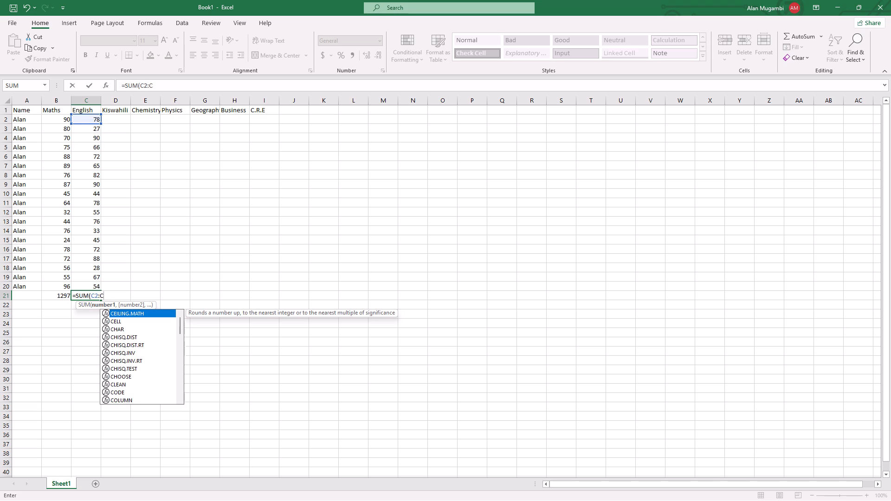
type("20")
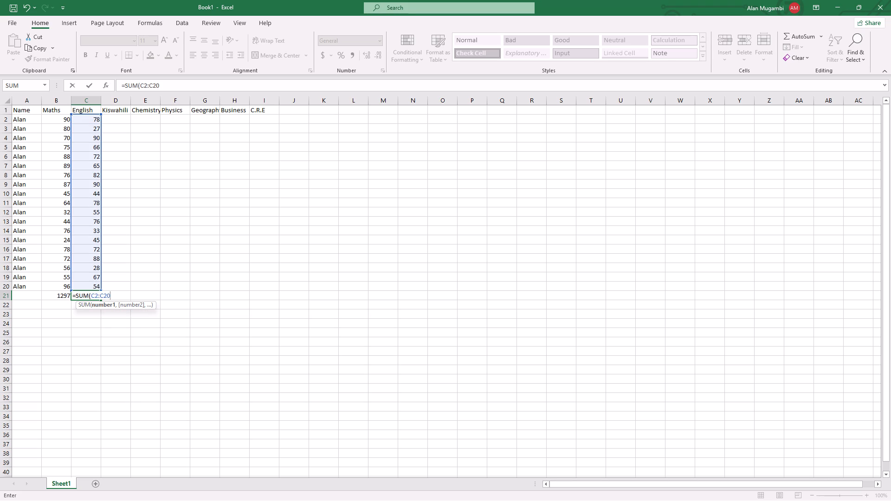
key("Return")
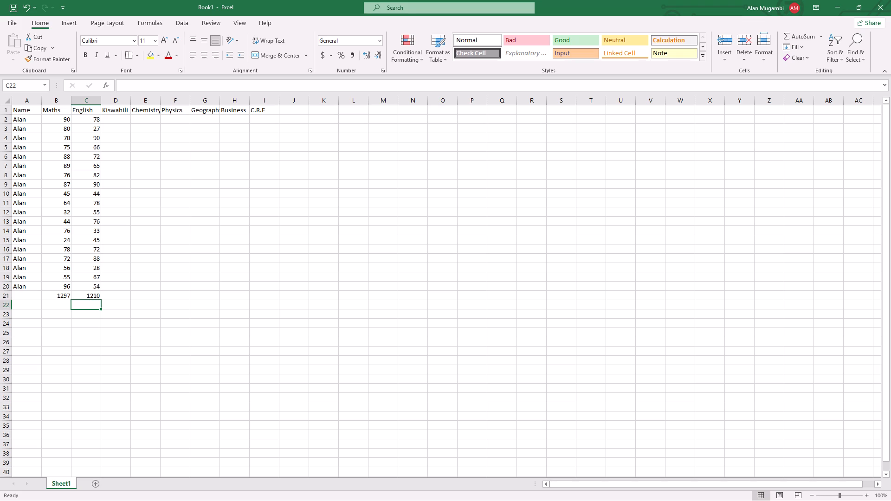
Select cell D2, the first mark cell under the Kiswahili header.
left_click(118, 118)
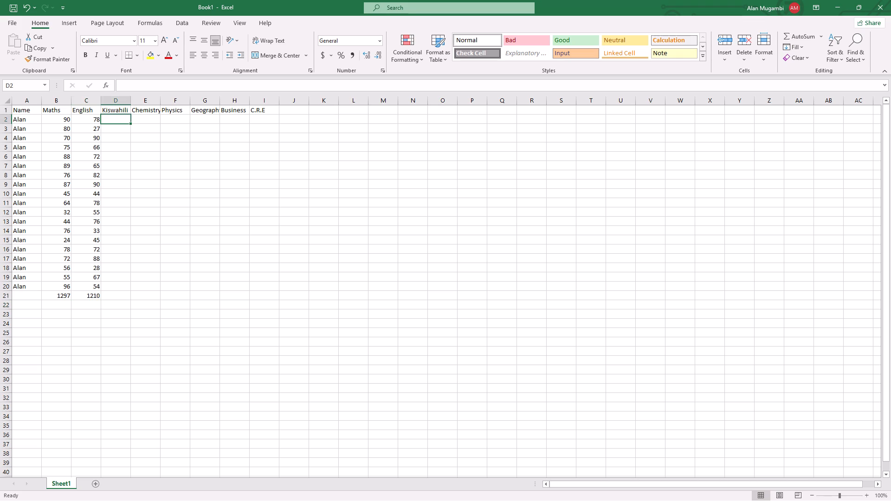
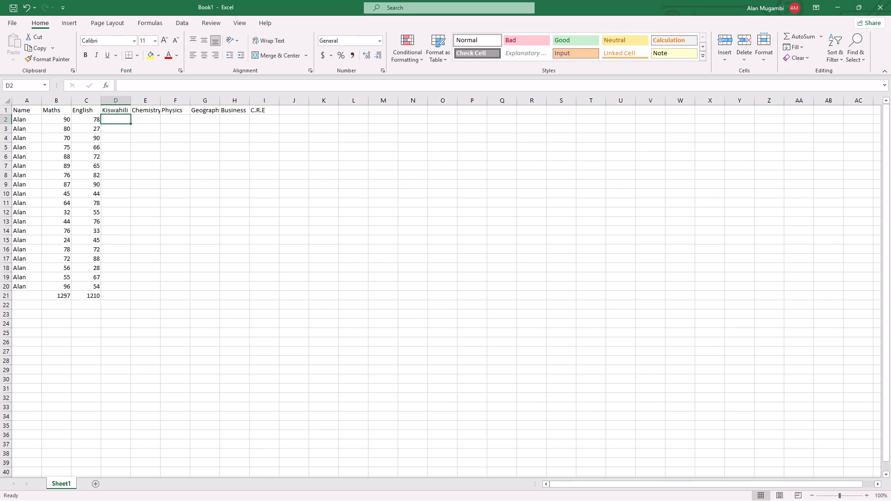
Enter the Kiswahili marks 67, 78, 55 and 76 in cells D2 to D5.
left_click(116, 120)
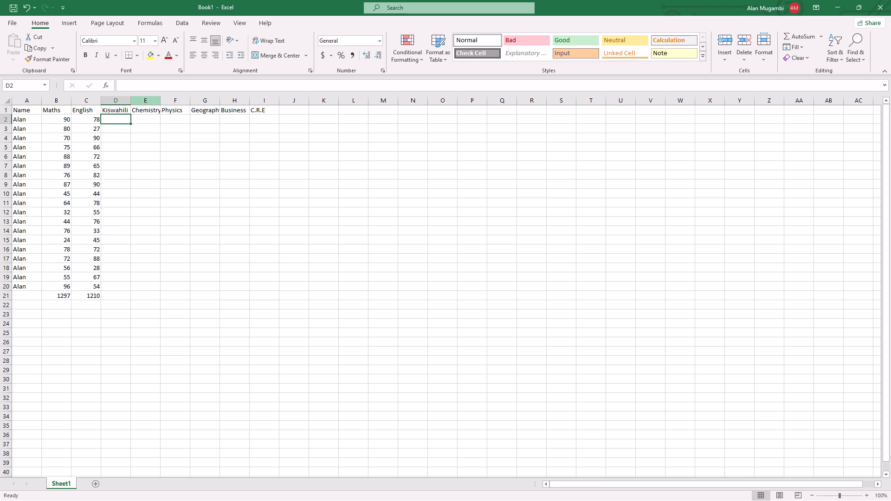
left_click(116, 121)
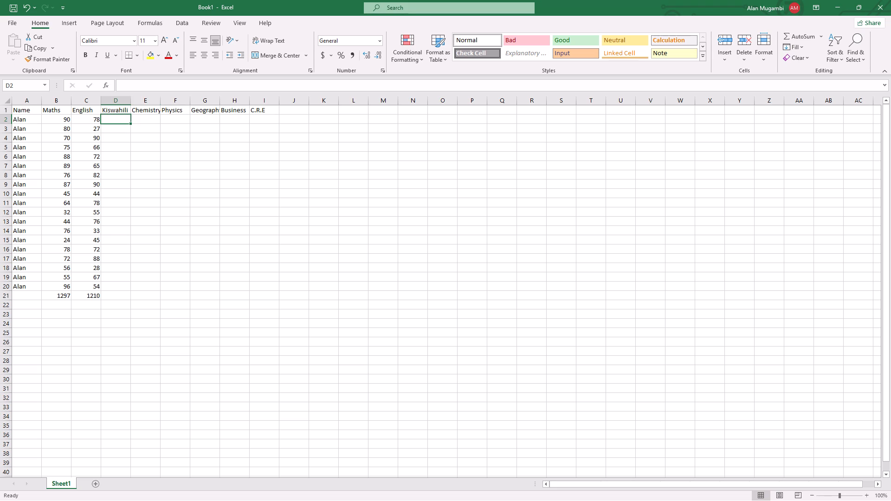
type("67")
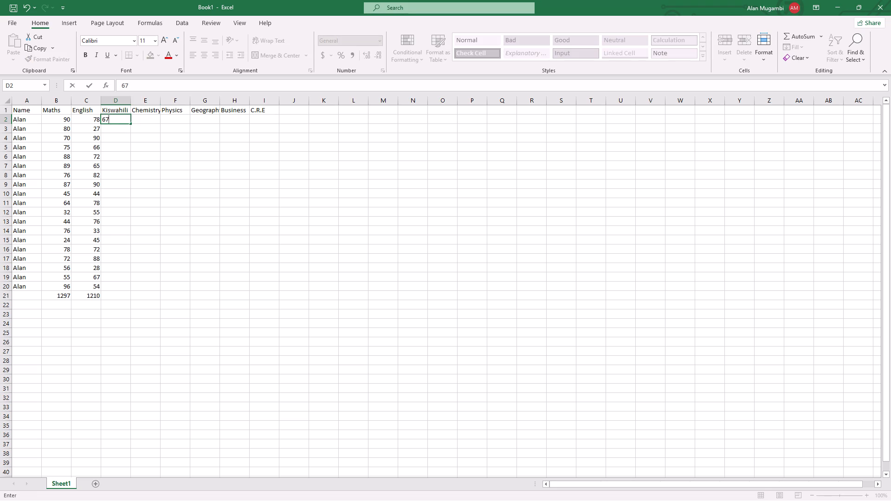
left_click(116, 128)
type("99")
key("BackSpace")
key("BackSpace")
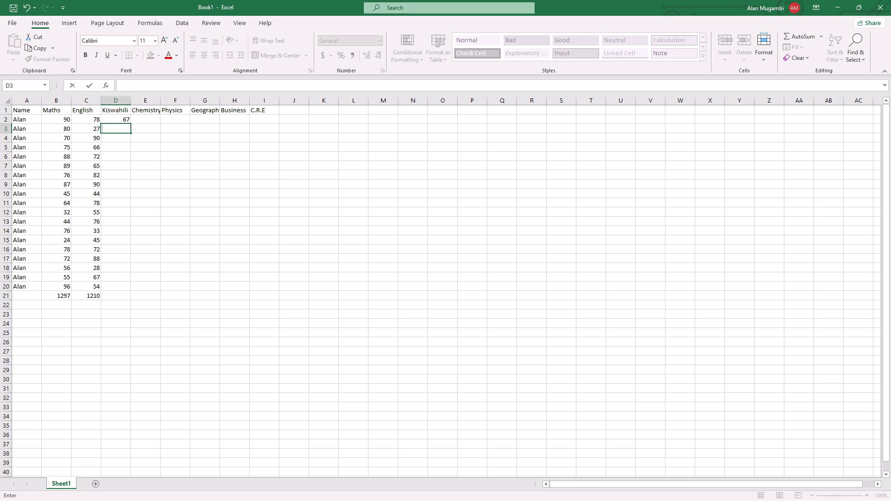
type("78")
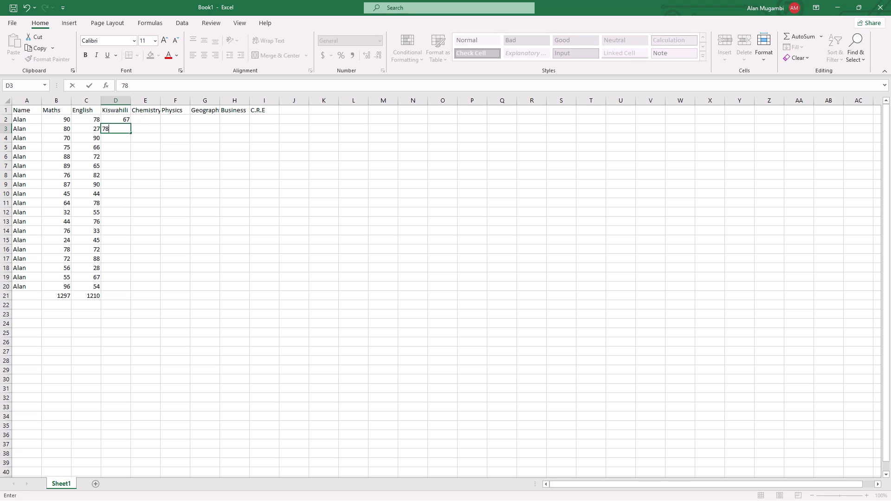
left_click(114, 139)
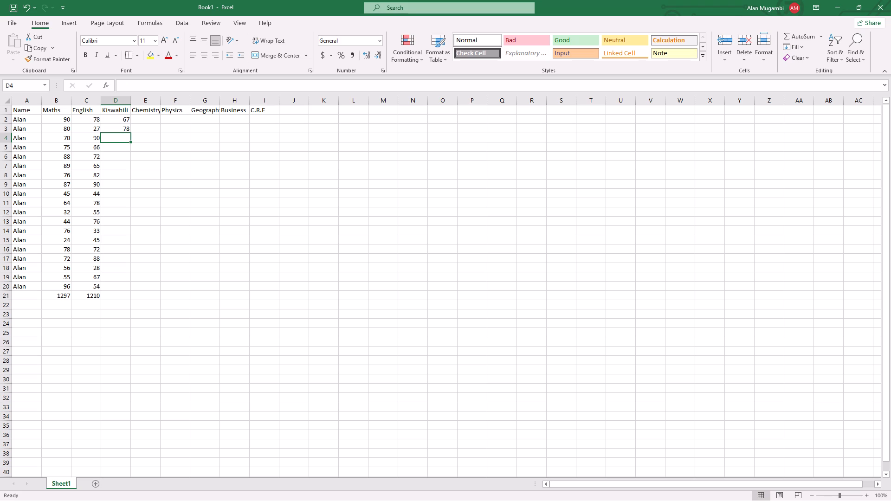
type("55")
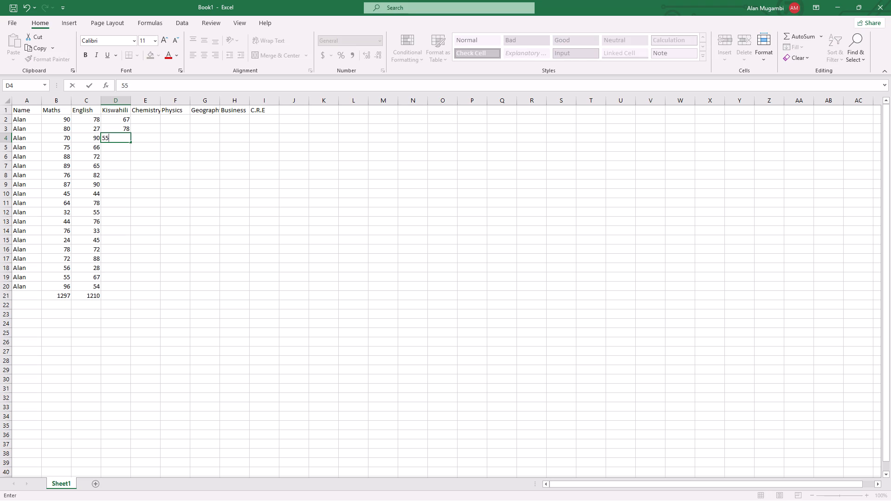
left_click(114, 148)
type("76")
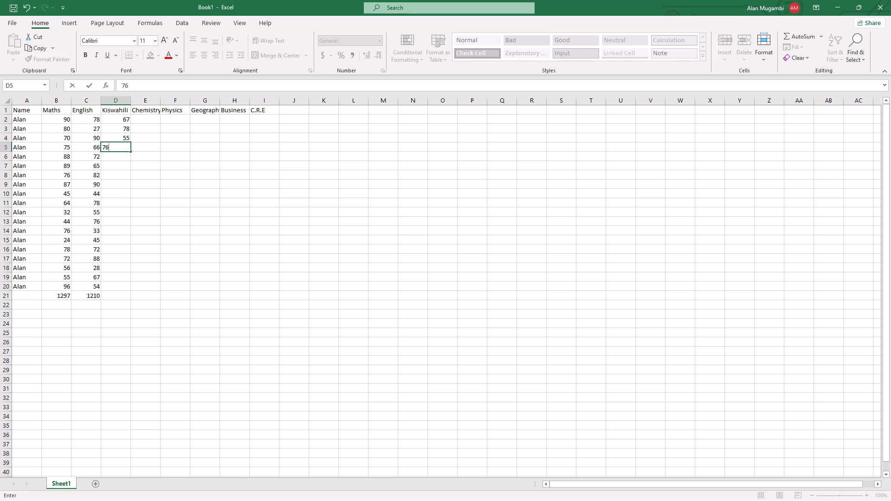
Enter the Kiswahili marks 46, 87, 34, 77 and 97 in cells D6 to D10.
left_click(114, 160)
type("46")
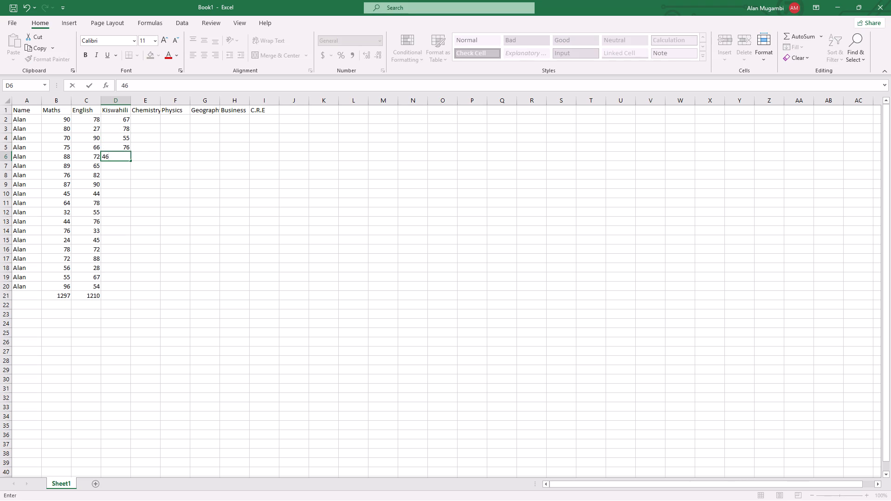
left_click(116, 165)
type("87")
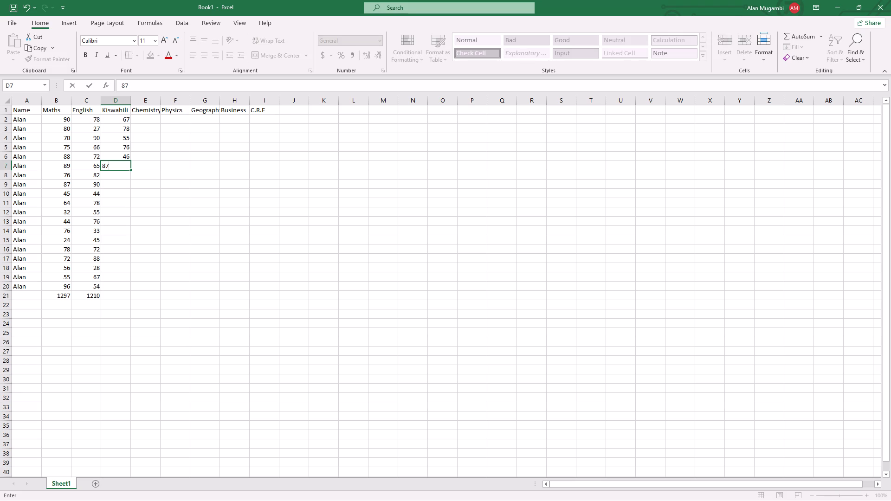
left_click(120, 173)
type("34")
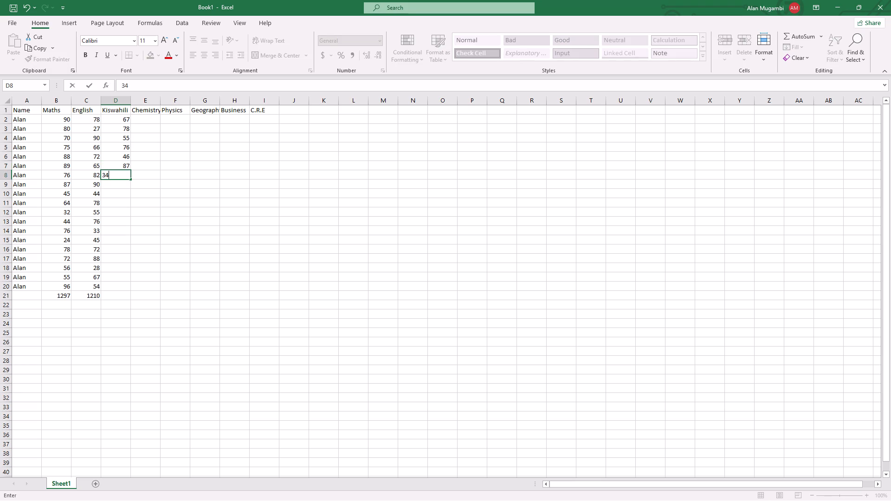
left_click(118, 186)
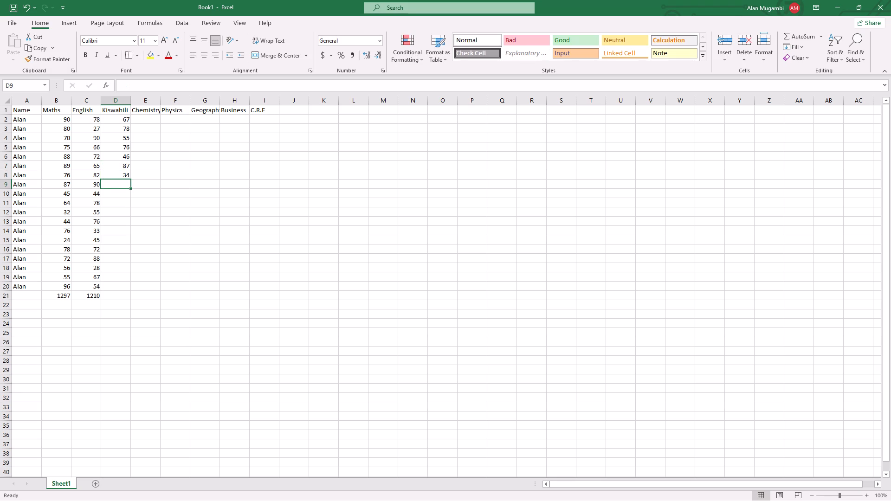
type("77")
left_click(118, 197)
type("97")
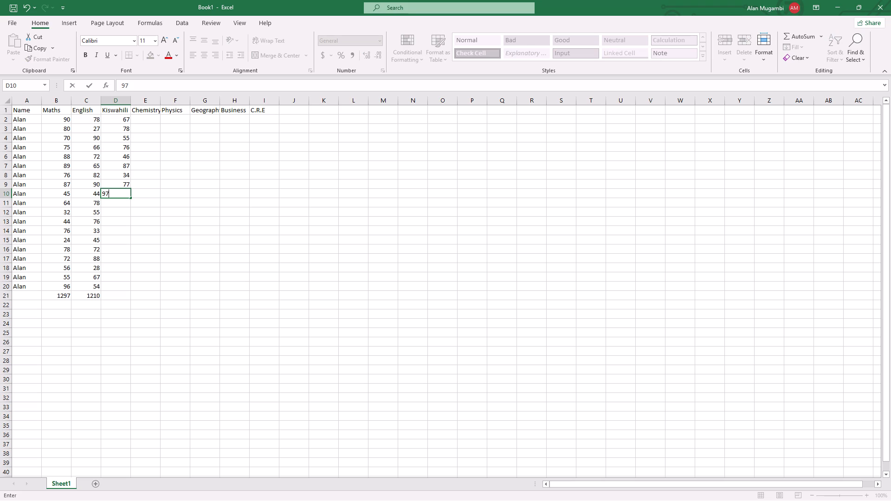
Enter the Kiswahili marks 88, 45, 78, 55 and 43 in cells D11 to D15.
left_click(125, 203)
type("88")
left_click(125, 212)
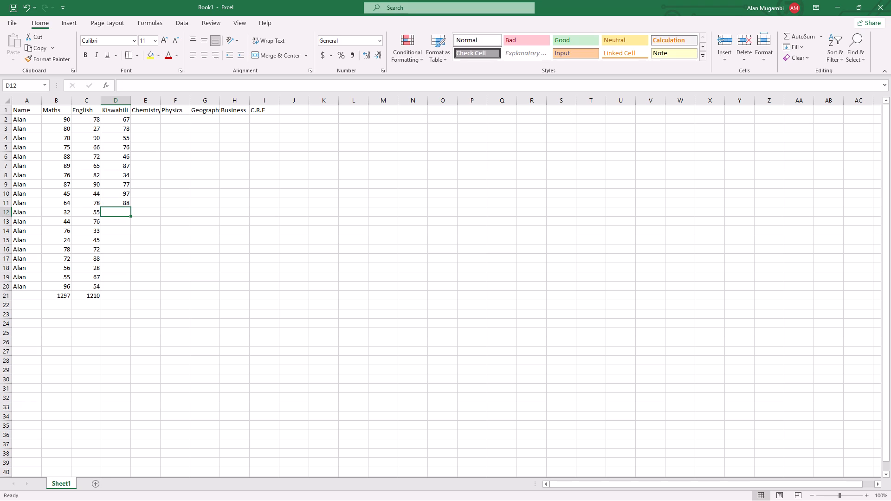
type("45")
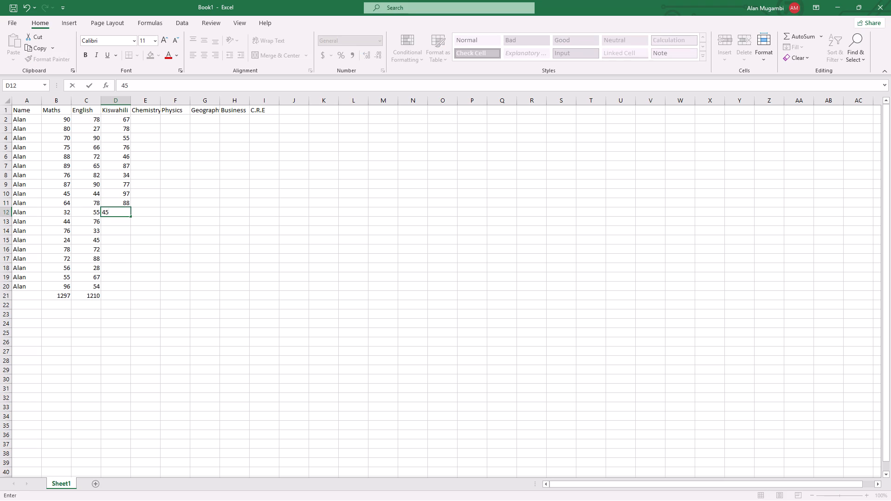
left_click(125, 224)
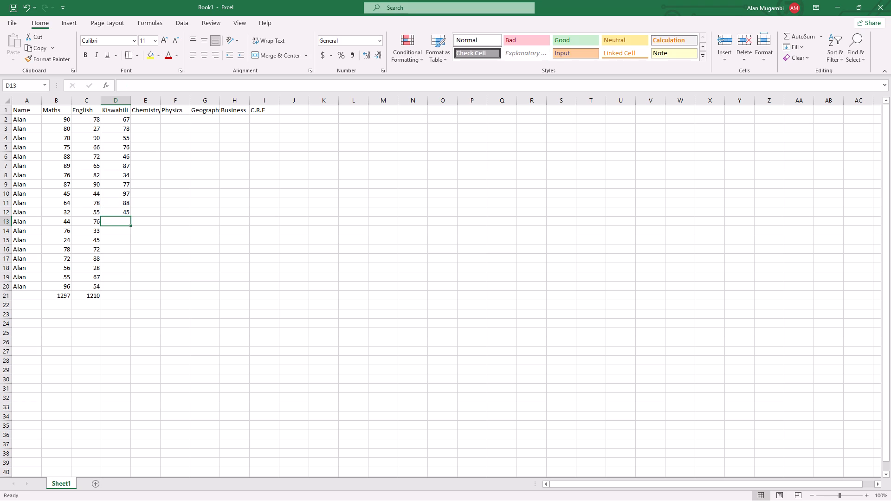
type("78")
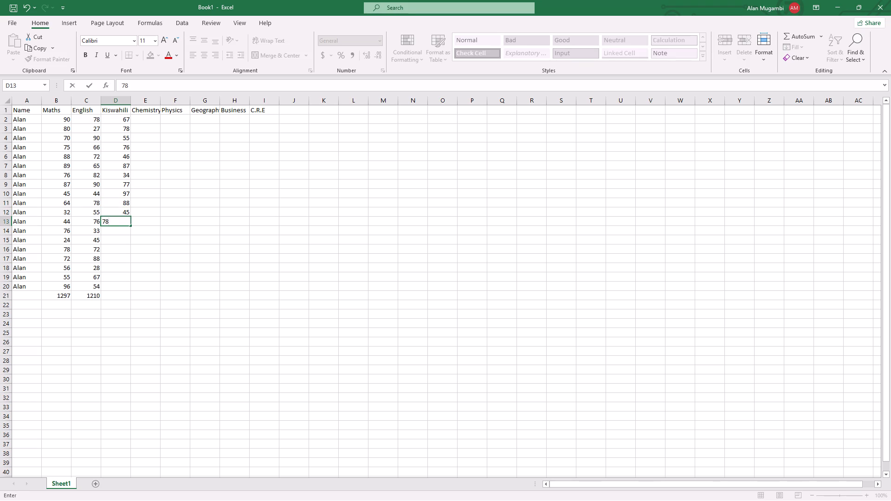
left_click(127, 232)
type("55")
left_click(128, 241)
type("43")
Enter the Kiswahili marks 76, 67, 45, 43 and 35 in cells D16 to D20.
left_click(128, 252)
type("23")
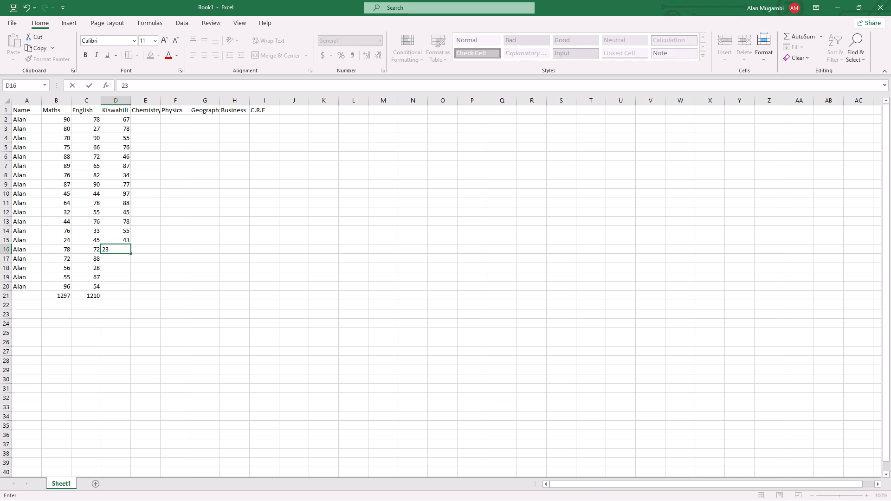
key("BackSpace")
key("BackSpace")
type("76")
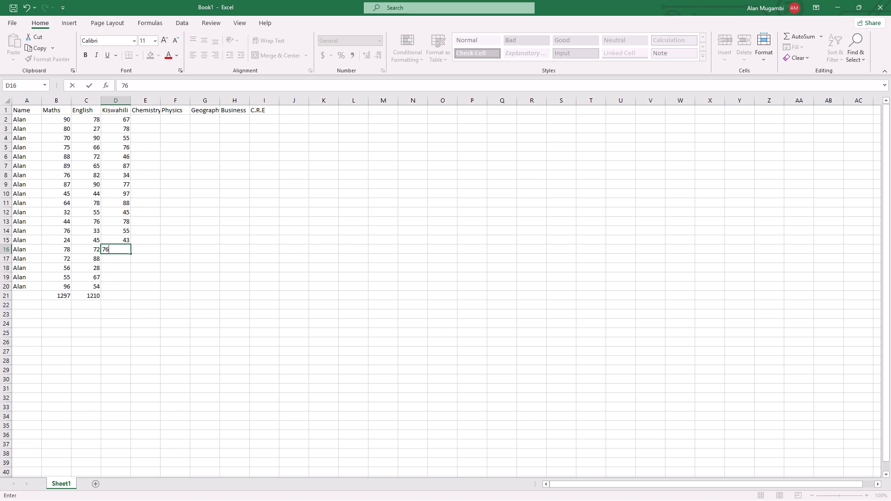
left_click(120, 261)
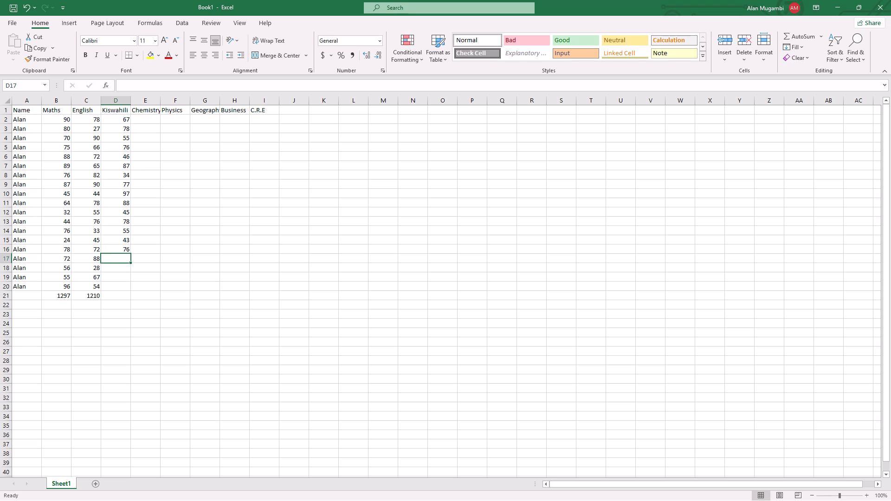
type("67")
left_click(116, 272)
type("45")
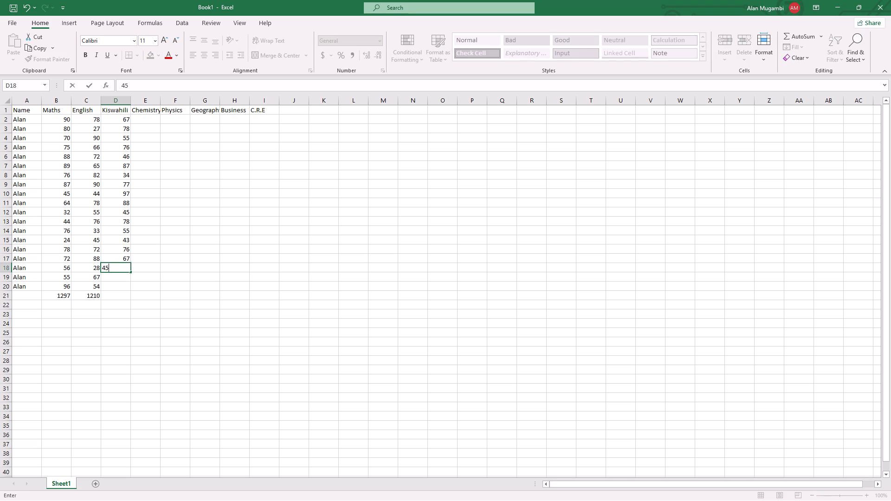
left_click(116, 276)
type("43")
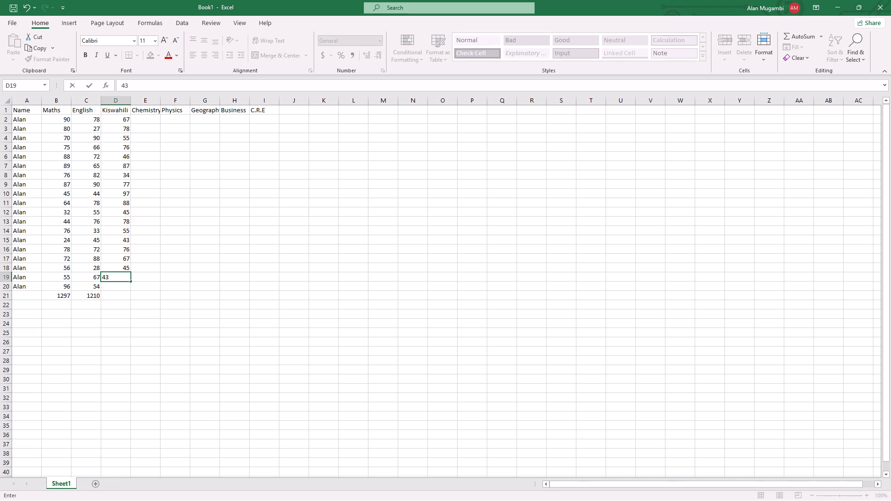
left_click(117, 284)
type("35")
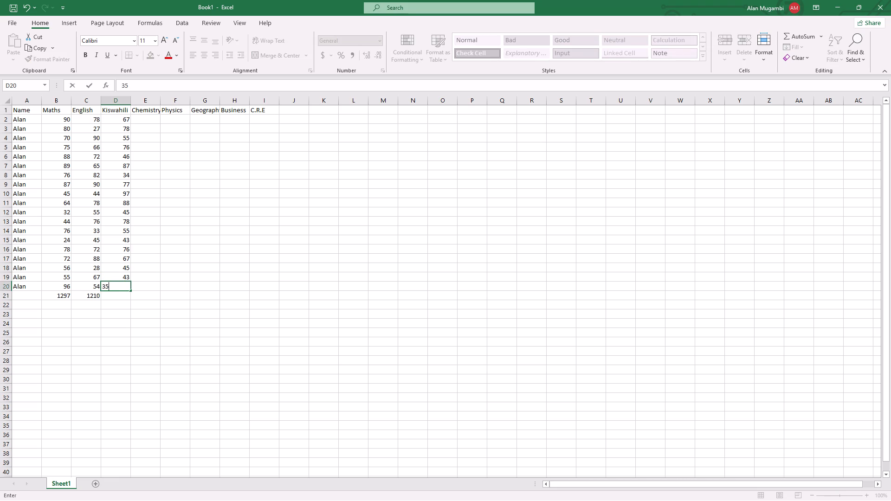
Total the Kiswahili marks in cell D21 with the formula =SUM(D2:D20).
left_click(117, 298)
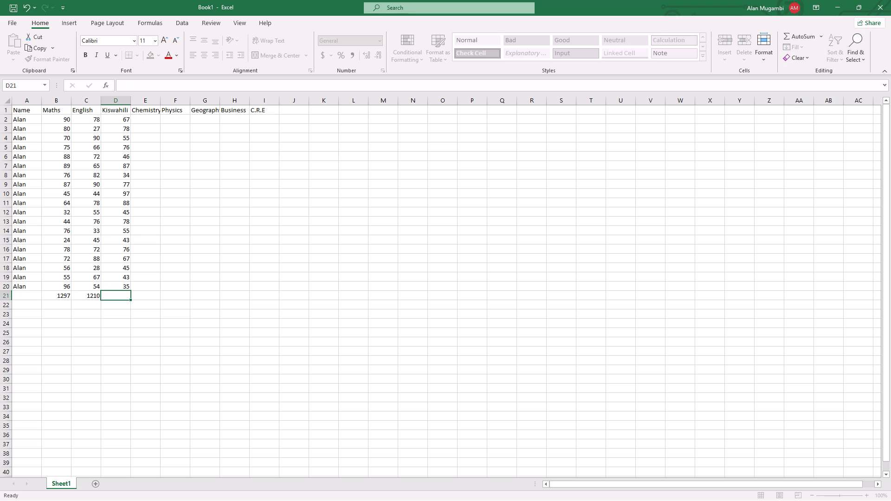
key("equal")
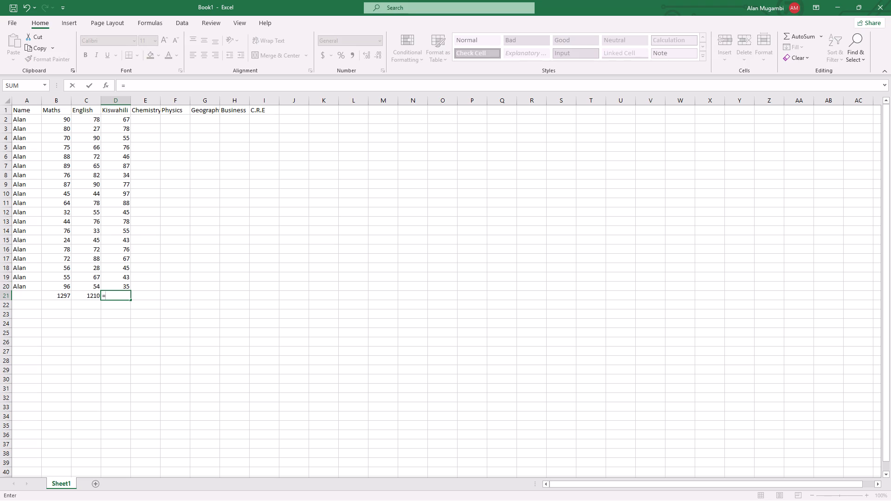
type("SU")
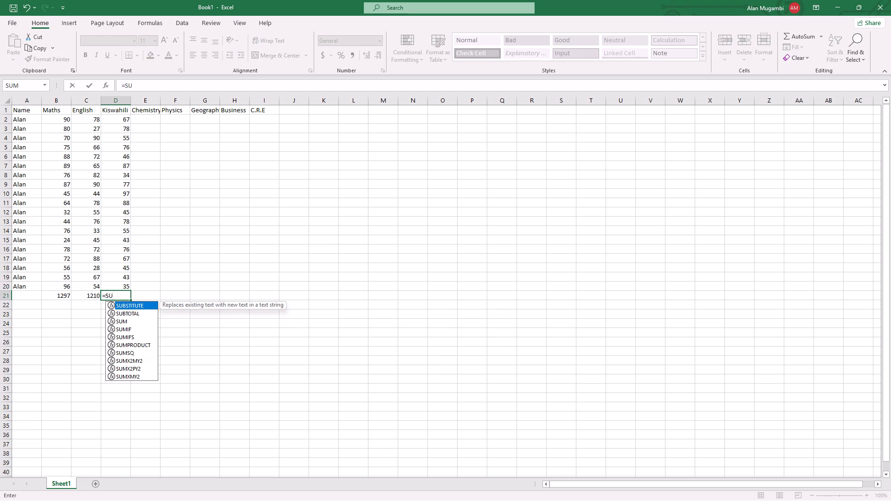
key("m")
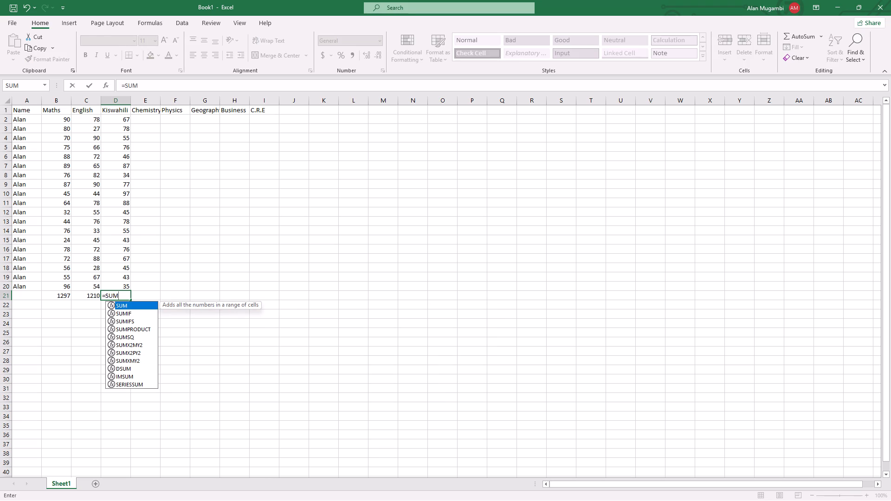
key("shift+parenleft")
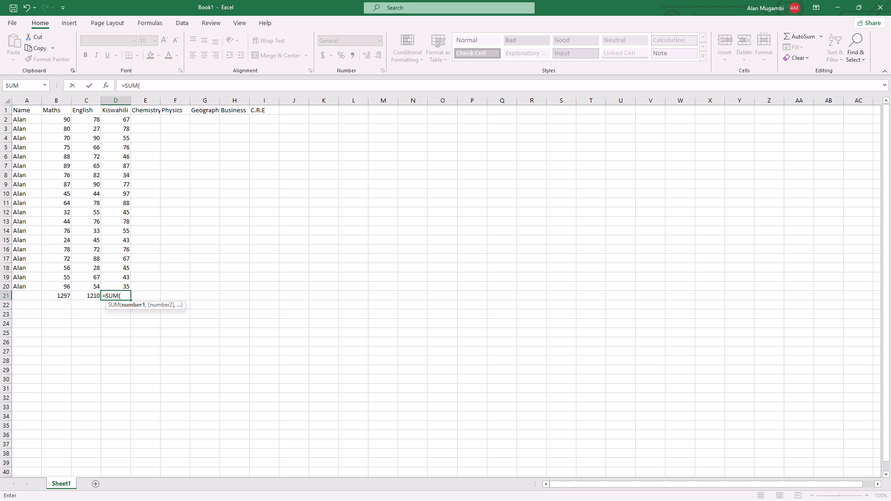
type("D2")
key("shift+colon")
key("d")
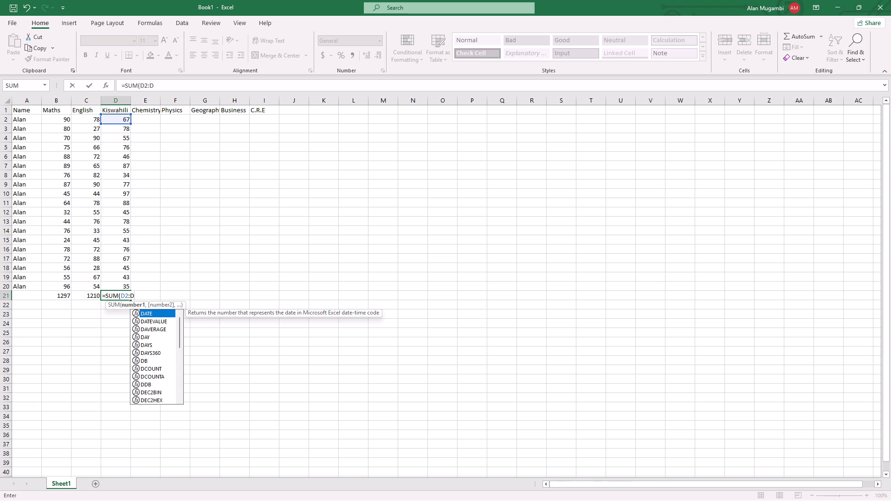
type("20")
key("Return")
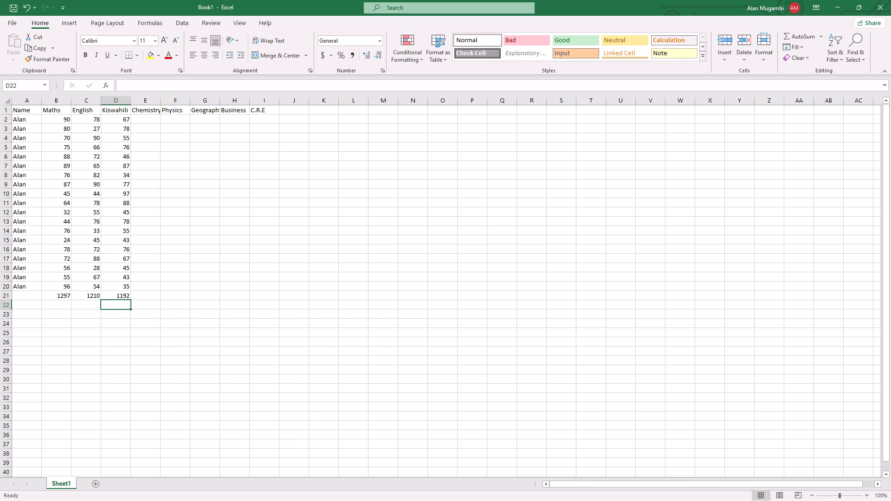
Enter the Chemistry marks 77, 65, 37, 54 and 83 in cells E2 to E6.
left_click(148, 123)
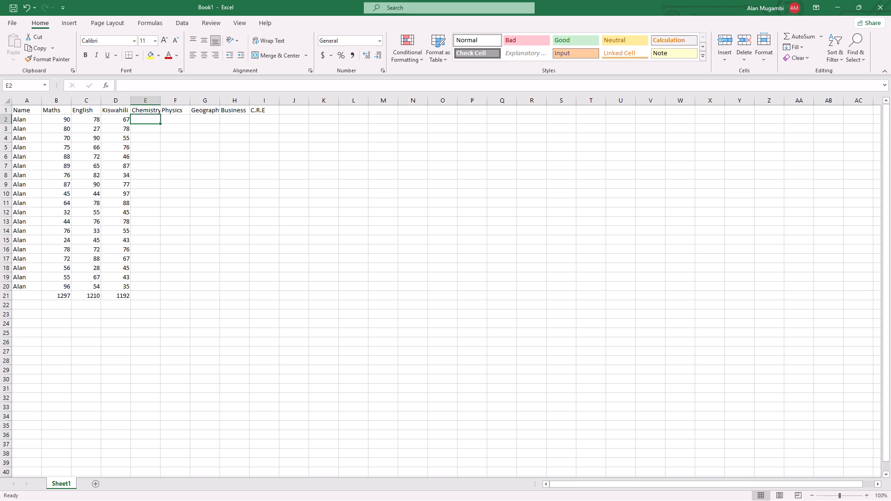
left_click(152, 118)
type("77")
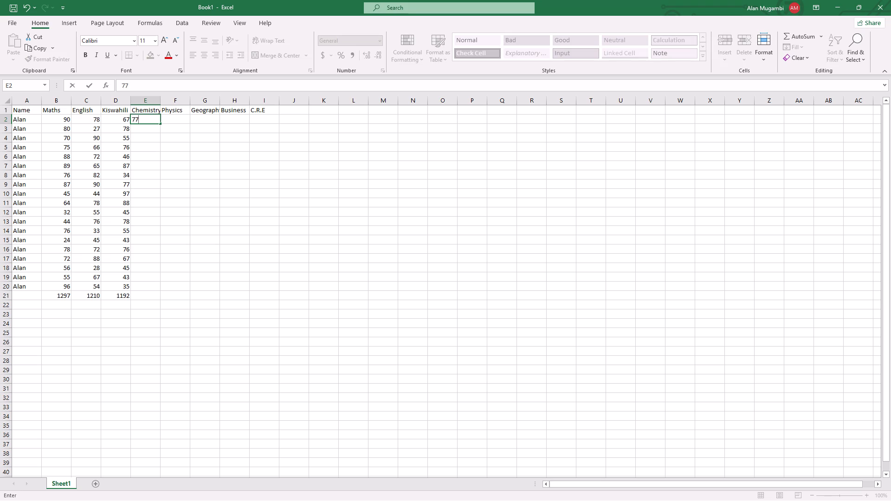
left_click(152, 129)
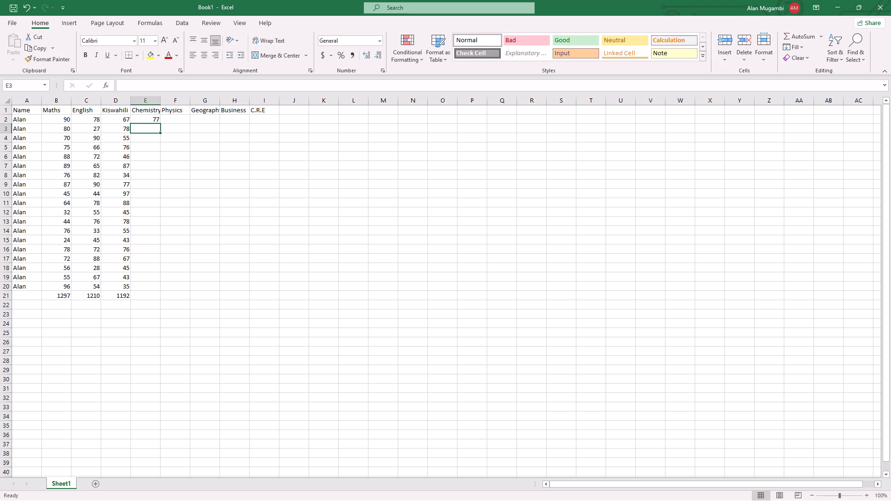
type("65")
left_click(150, 137)
type("37")
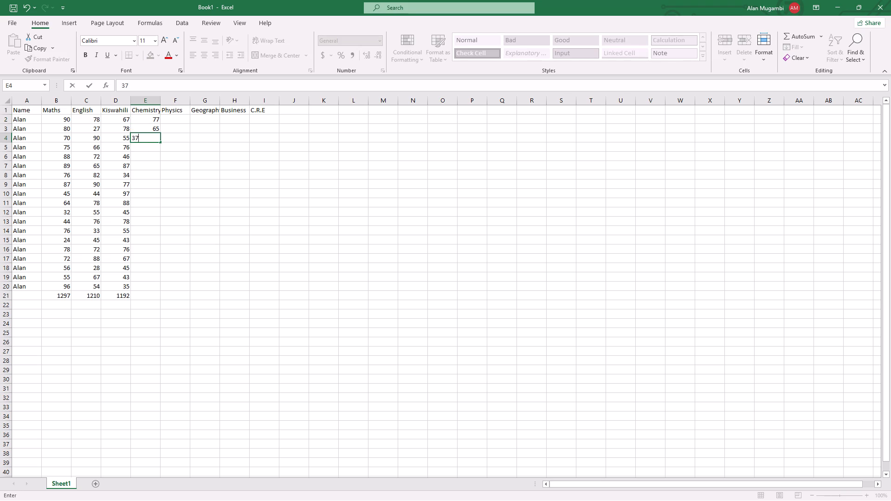
left_click(146, 146)
type("54")
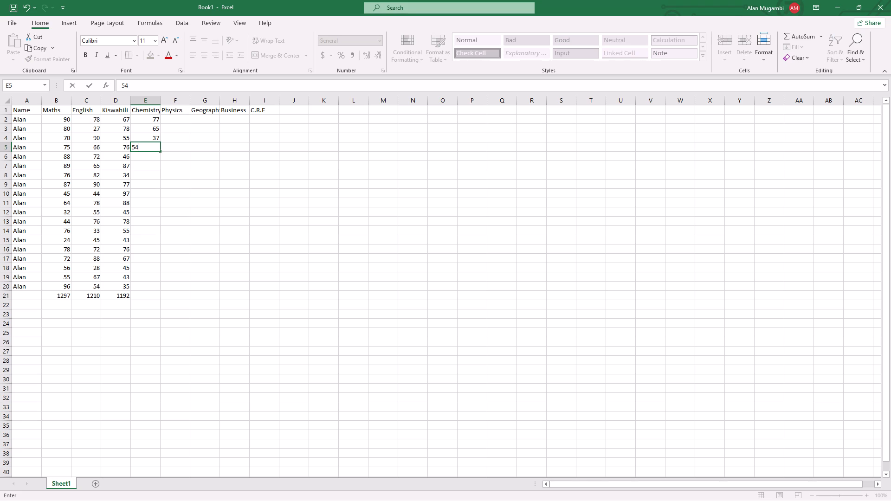
left_click(146, 156)
type("83")
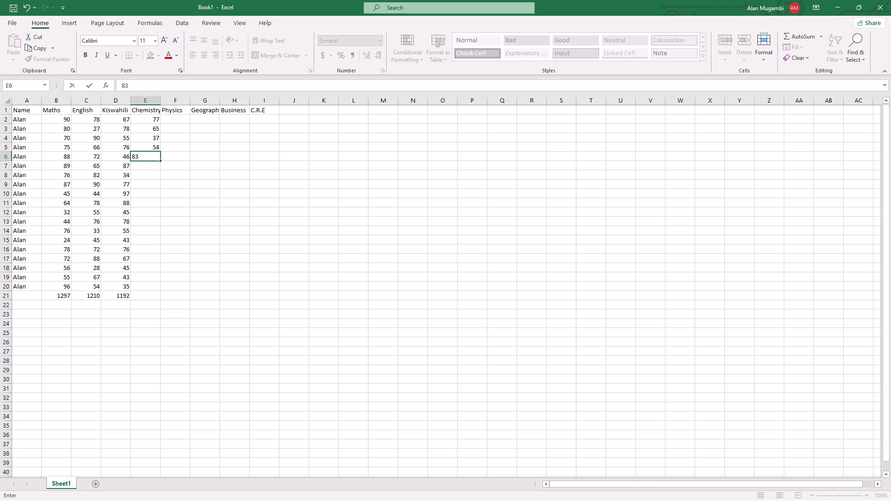
Enter the Chemistry marks 34, 76, 87 and 67 in cells E7 to E10.
left_click(147, 165)
key("9")
key("BackSpace")
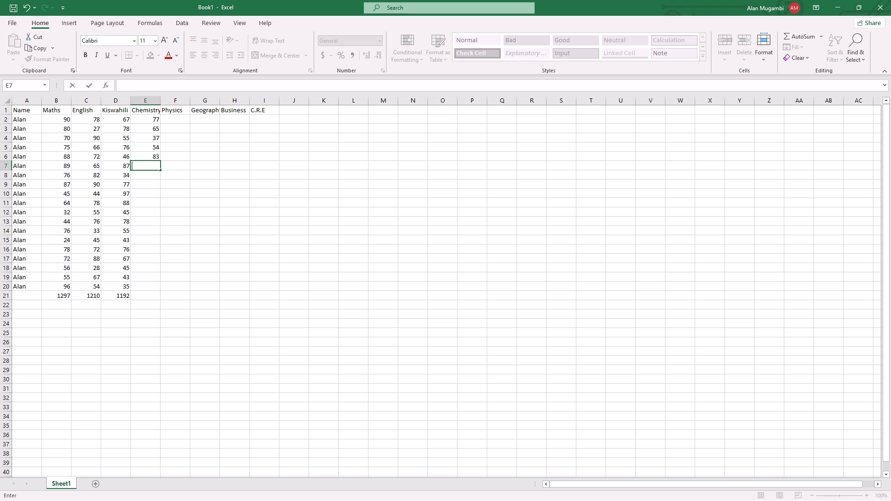
type("34")
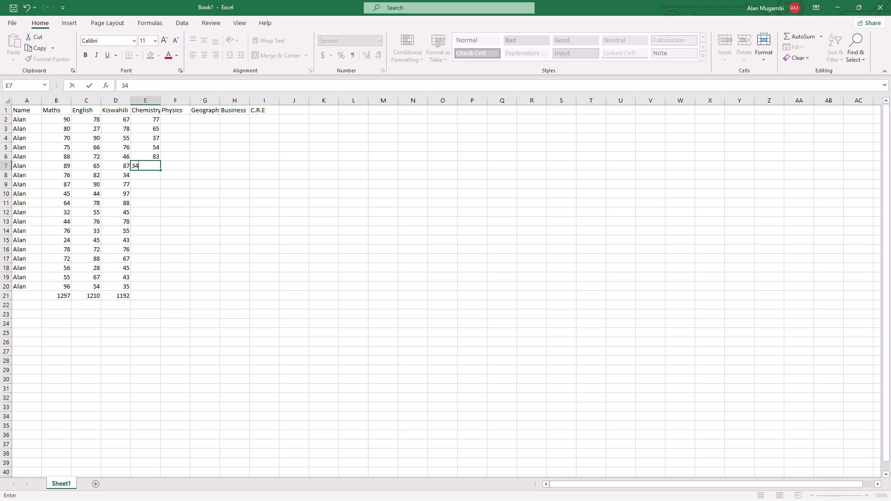
left_click(147, 179)
type("76")
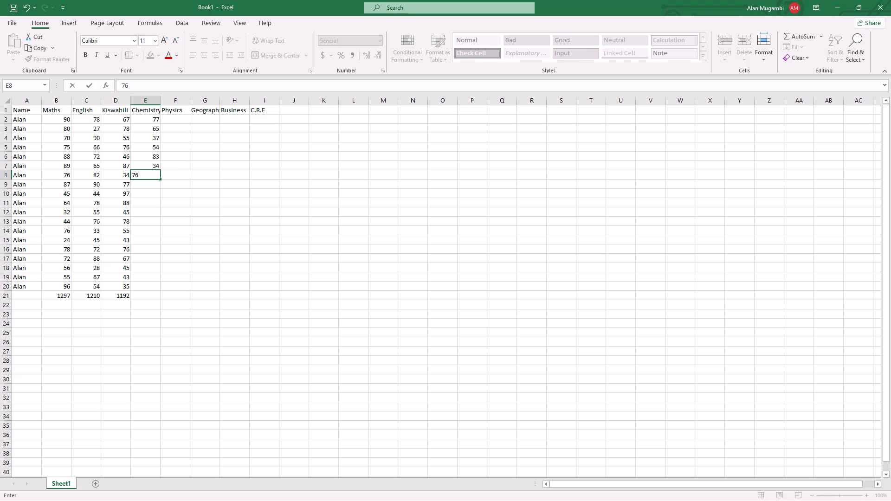
left_click(153, 188)
type("87")
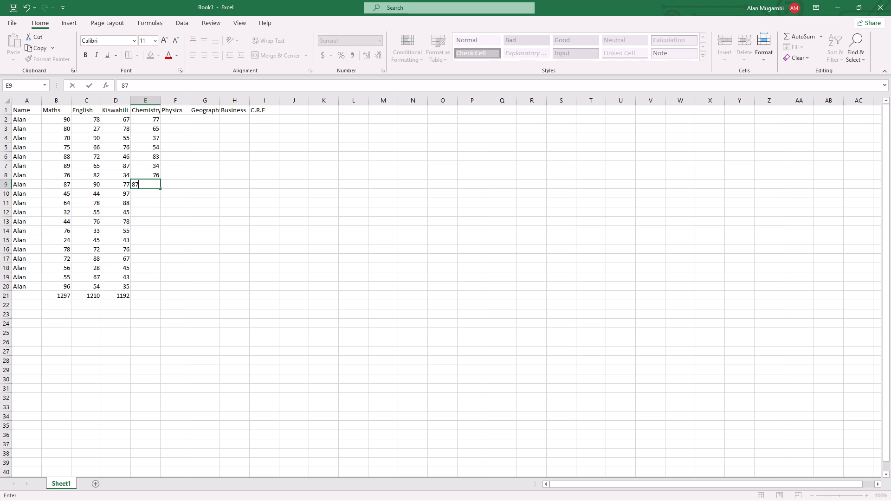
left_click(152, 195)
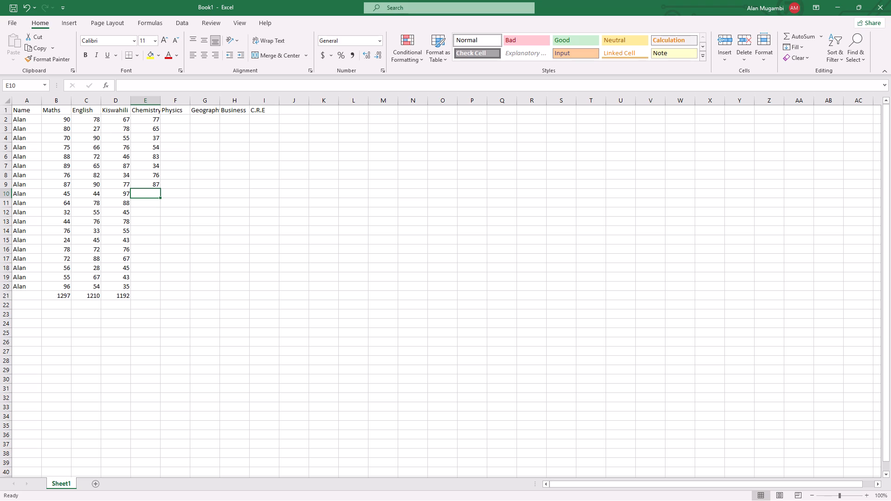
type("67")
Enter the Chemistry marks 44, 87, 37 and 77 in cells E11 to E14.
left_click(152, 205)
type("44")
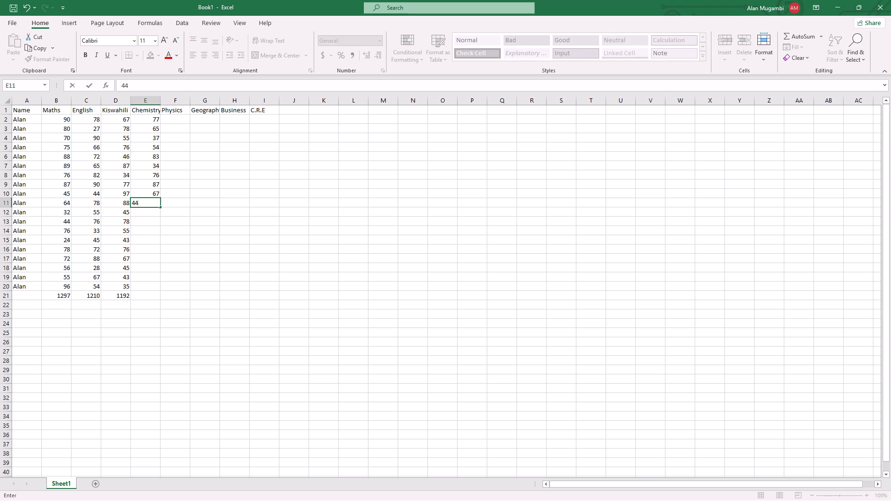
left_click(151, 210)
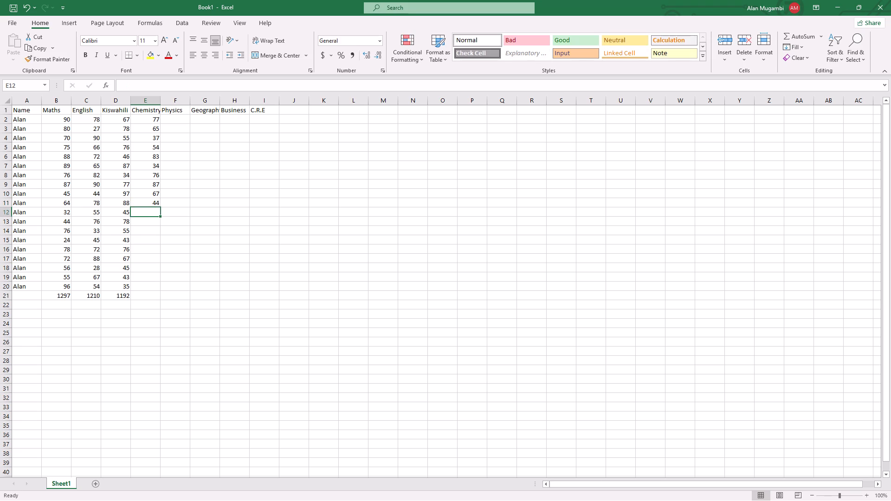
type("87")
left_click(151, 219)
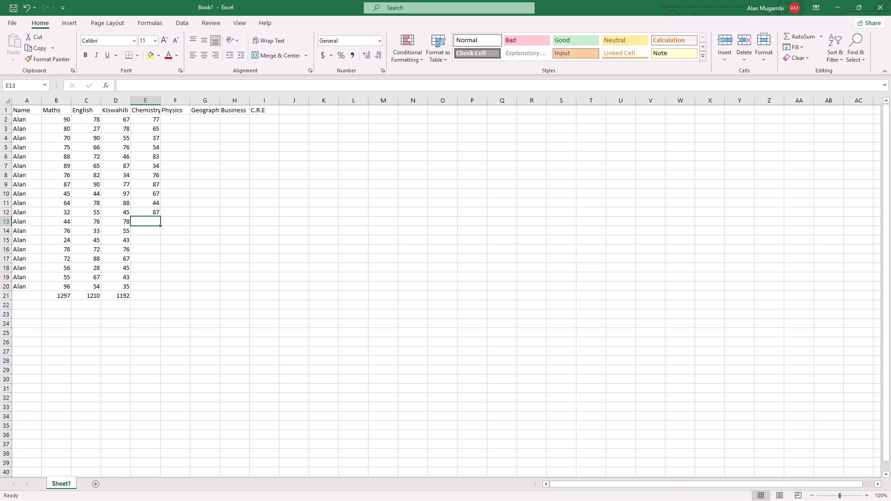
type("37")
left_click(150, 228)
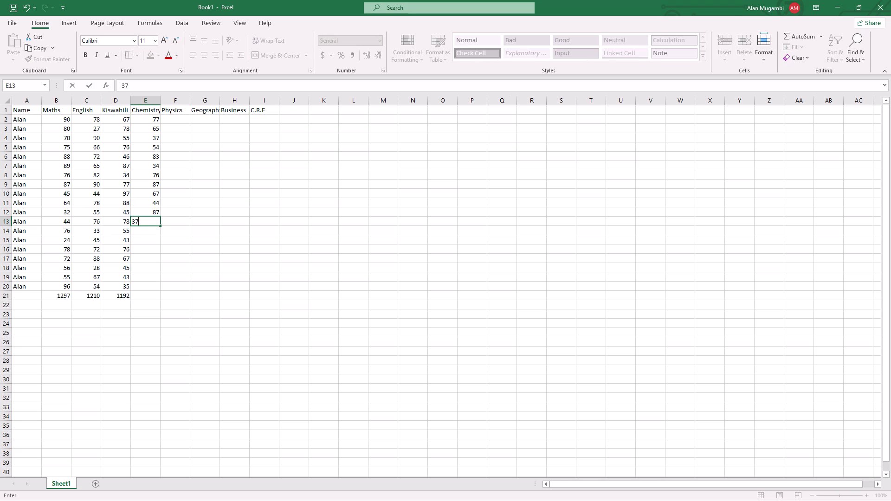
left_click(150, 228)
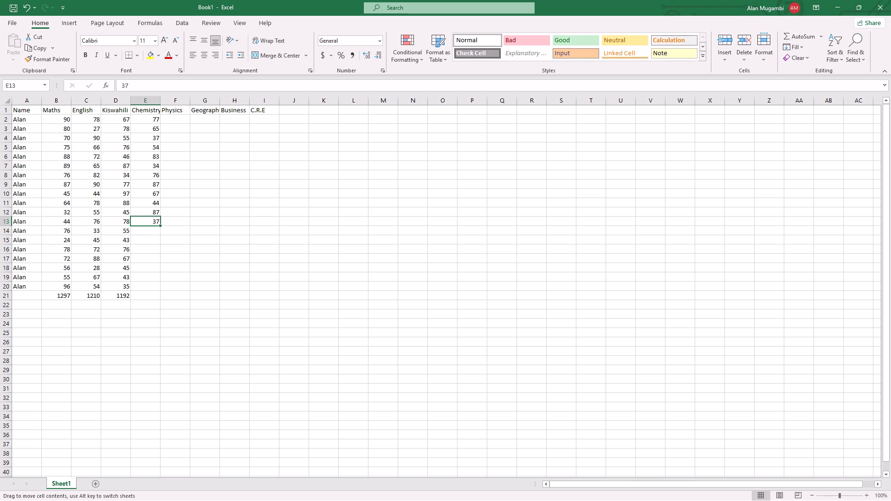
left_click(150, 230)
type("77")
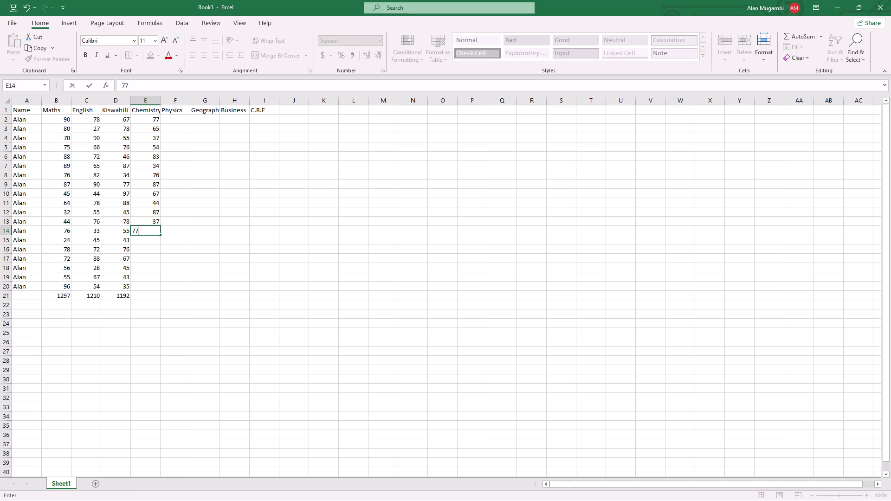
Enter the Chemistry marks 55, 87 and 43 in cells E15 to E17.
left_click(150, 241)
type("55")
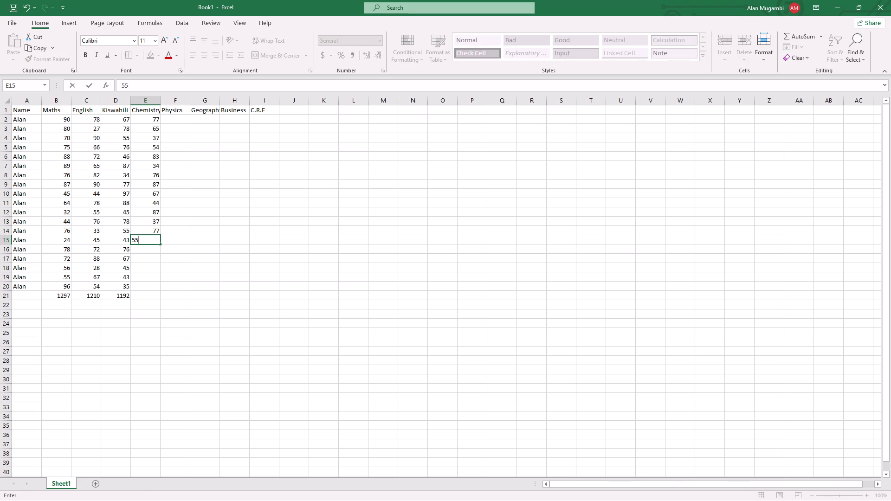
left_click(151, 249)
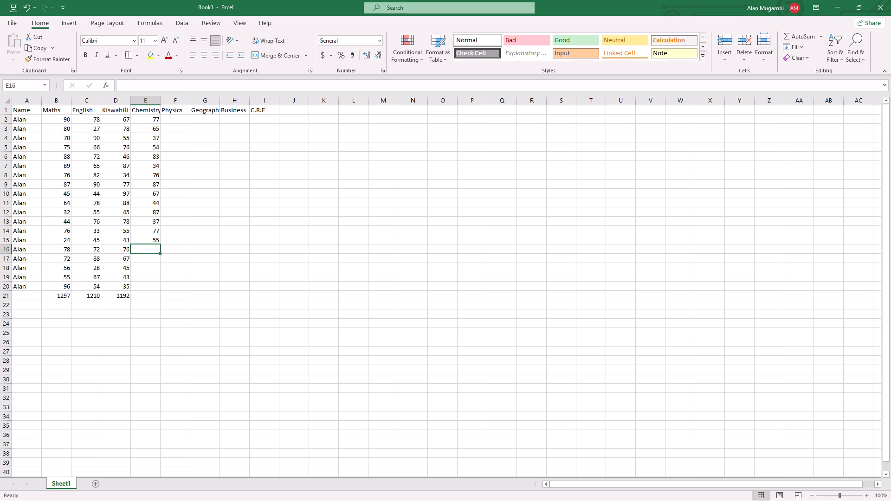
type("87")
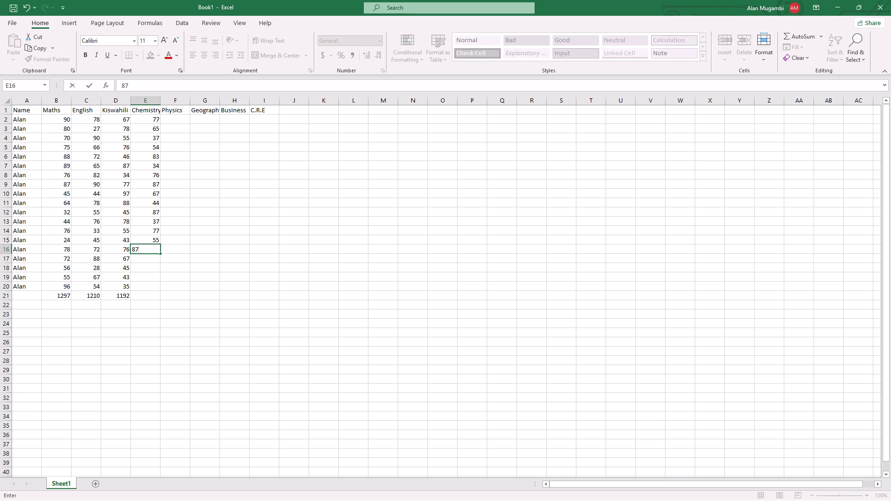
left_click(152, 258)
type("43")
left_click(152, 267)
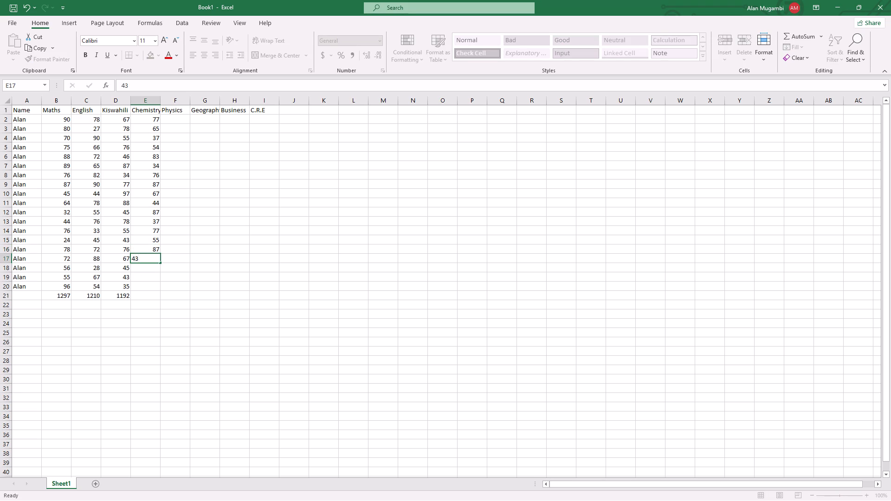
Enter the Chemistry marks 27, 87 and 32 in cells E18 to E20.
type("27")
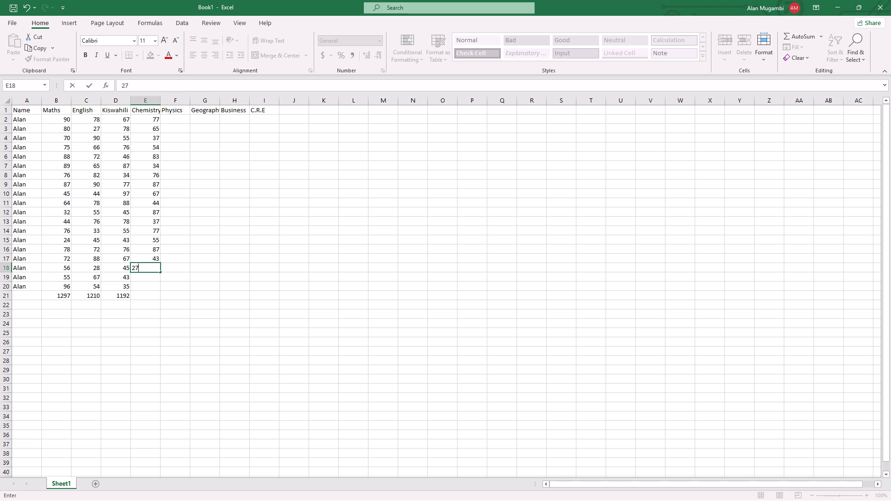
left_click(153, 276)
type("87")
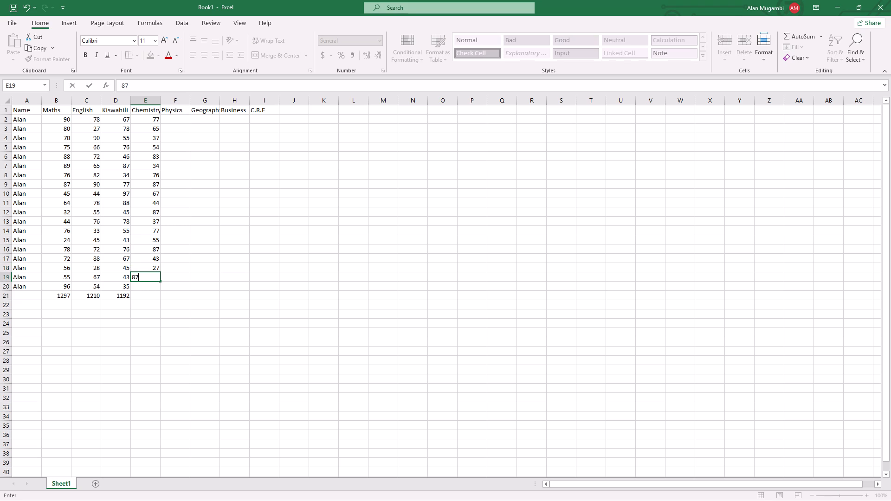
left_click(154, 285)
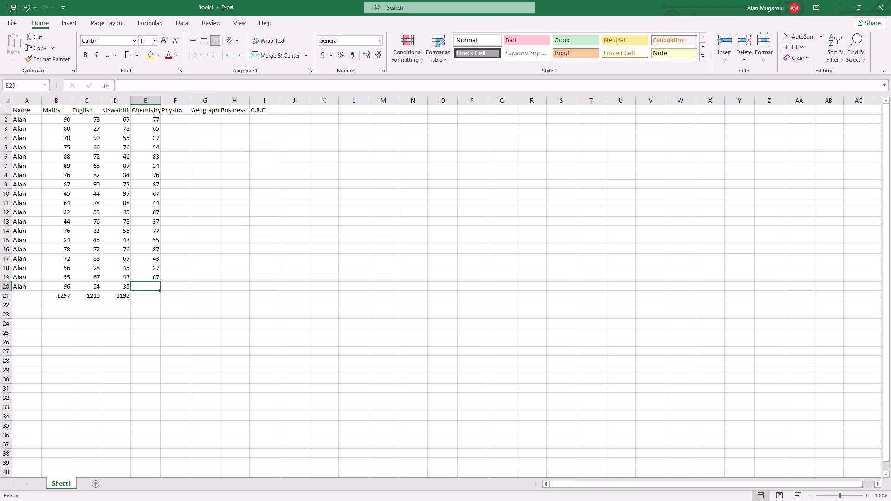
type("32")
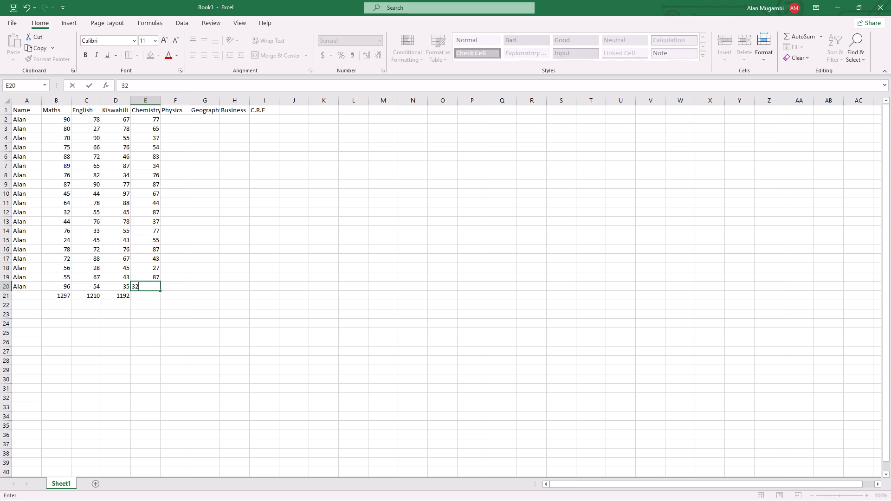
left_click(146, 295)
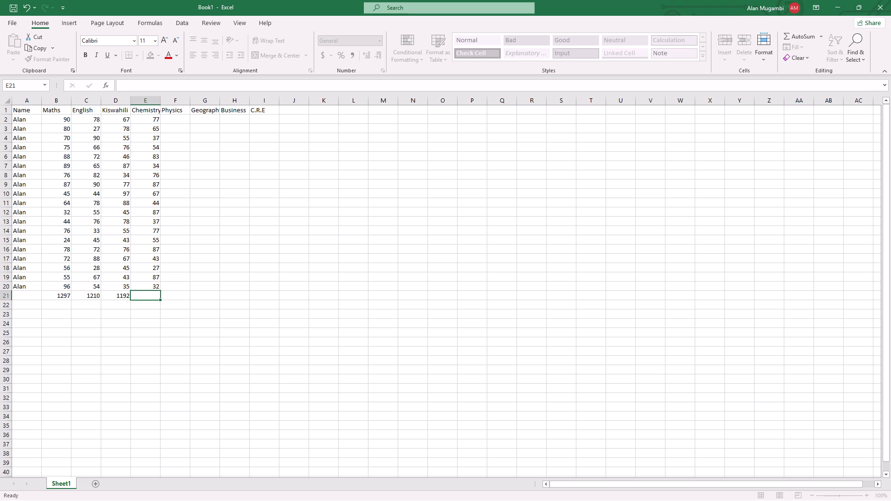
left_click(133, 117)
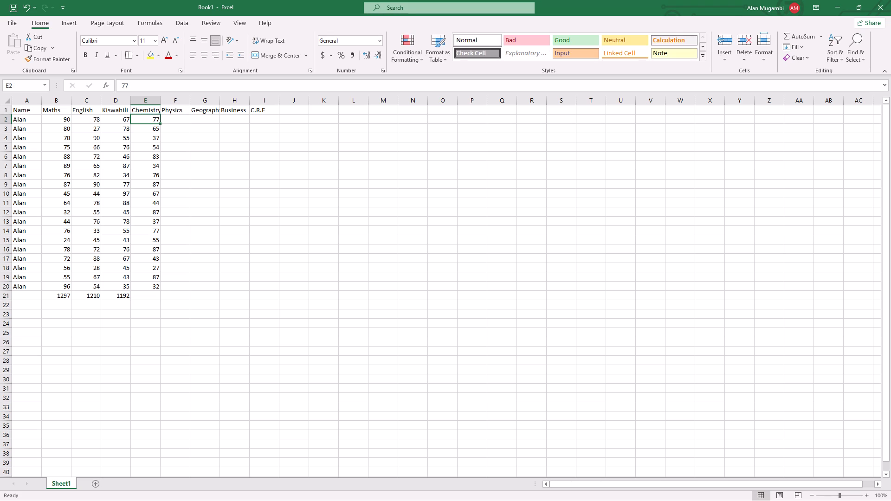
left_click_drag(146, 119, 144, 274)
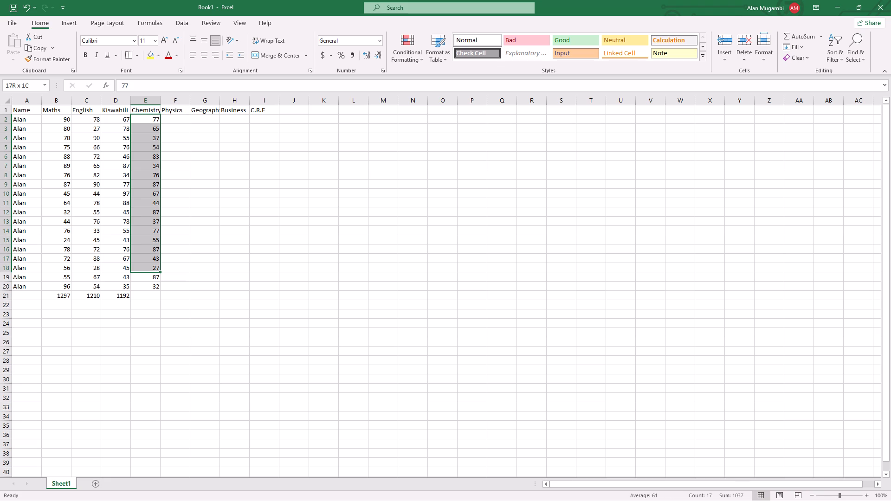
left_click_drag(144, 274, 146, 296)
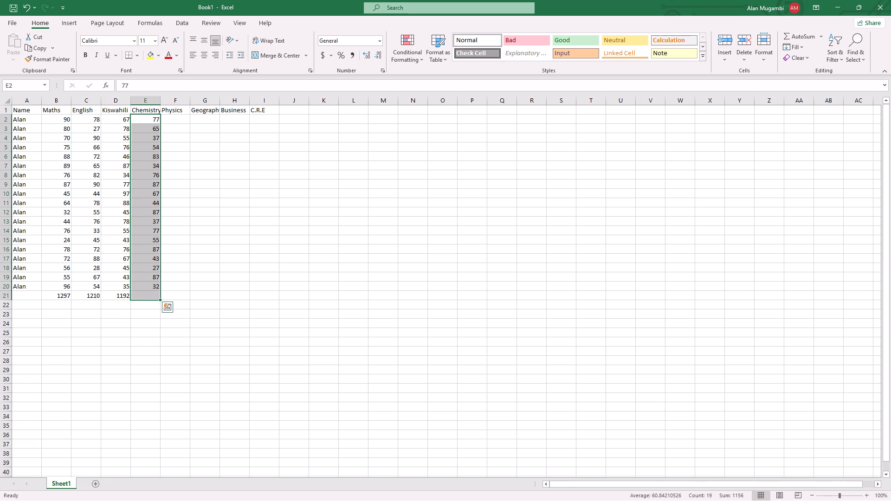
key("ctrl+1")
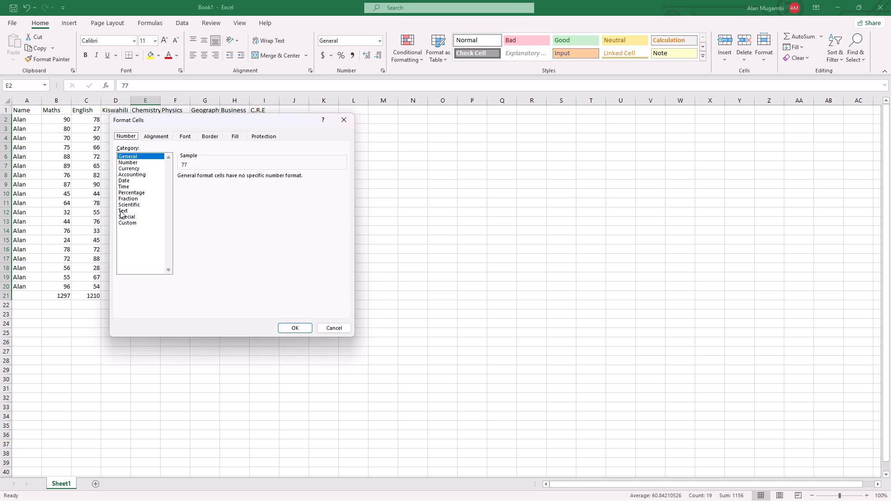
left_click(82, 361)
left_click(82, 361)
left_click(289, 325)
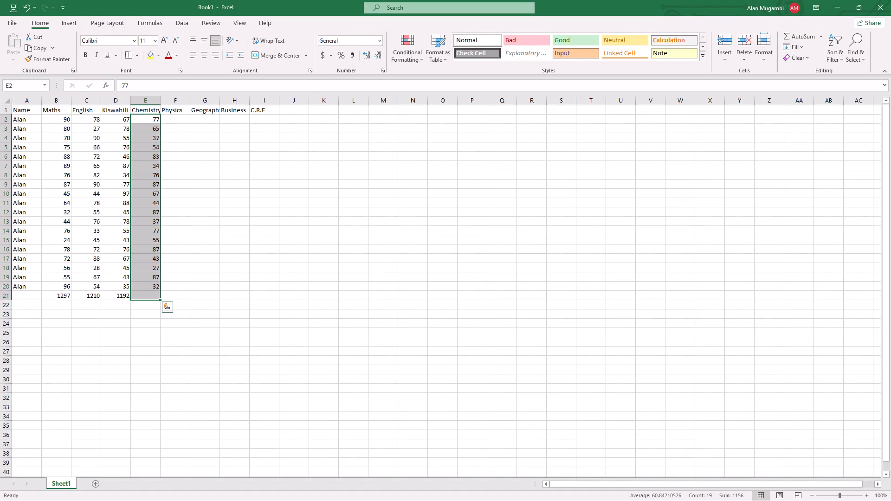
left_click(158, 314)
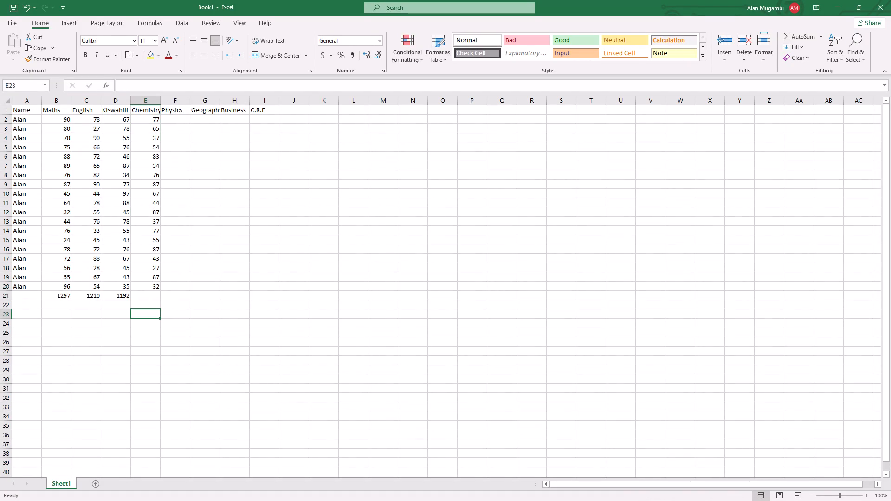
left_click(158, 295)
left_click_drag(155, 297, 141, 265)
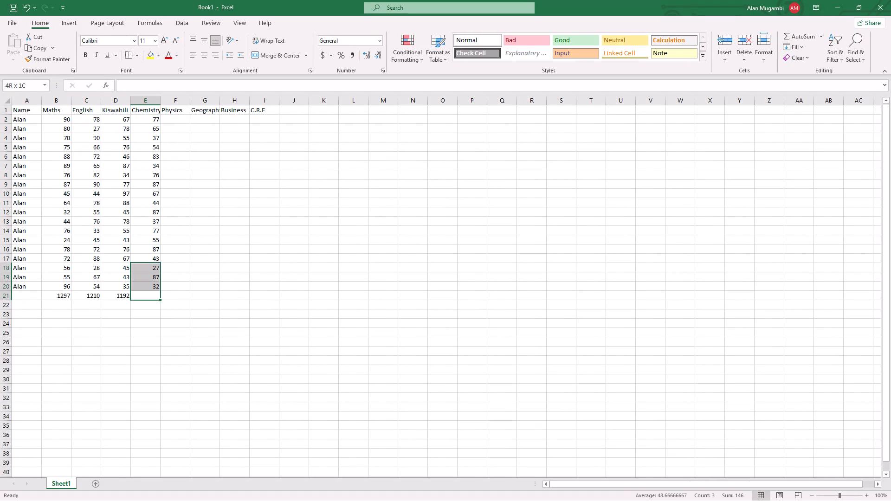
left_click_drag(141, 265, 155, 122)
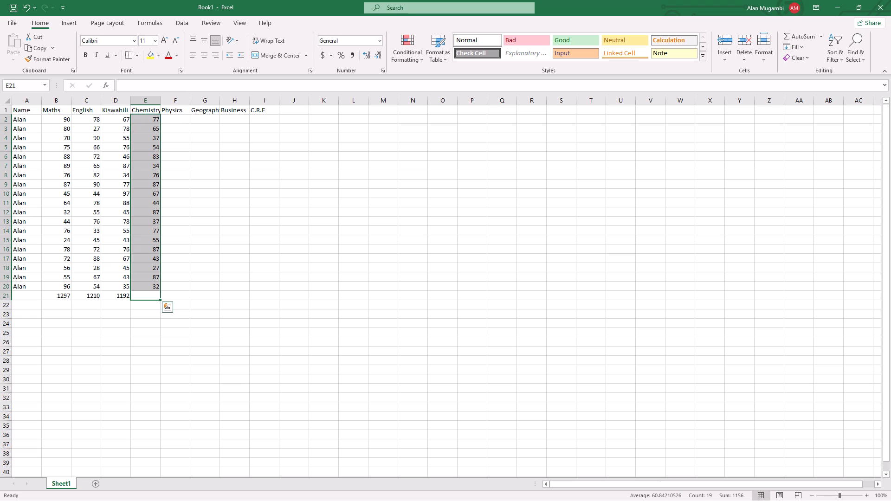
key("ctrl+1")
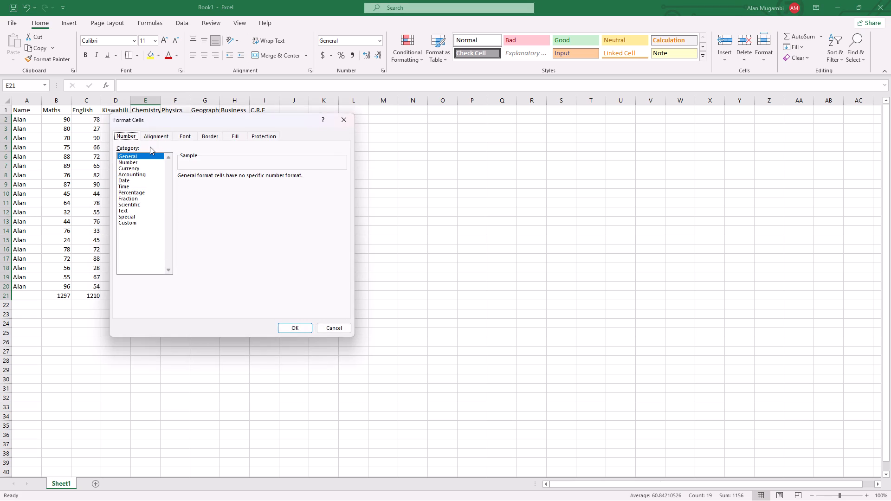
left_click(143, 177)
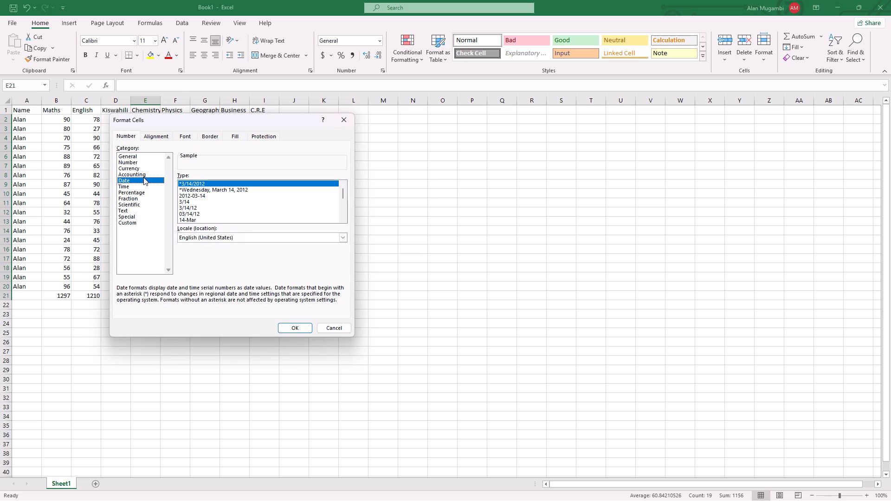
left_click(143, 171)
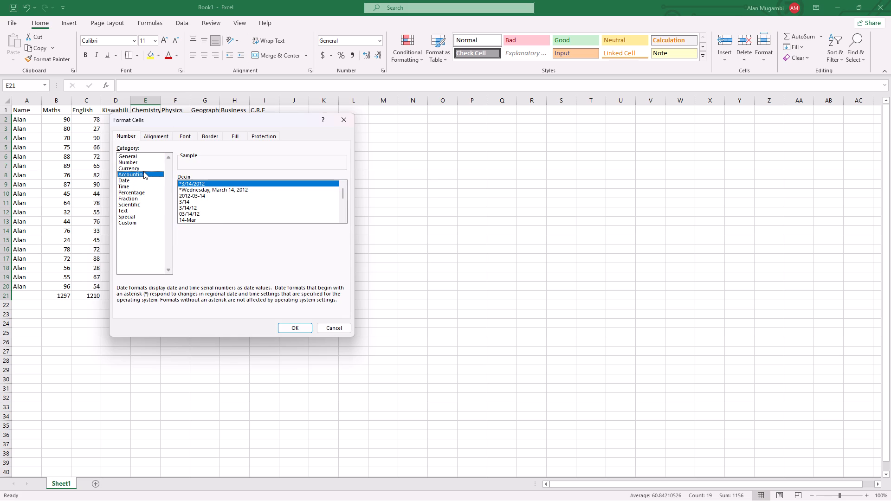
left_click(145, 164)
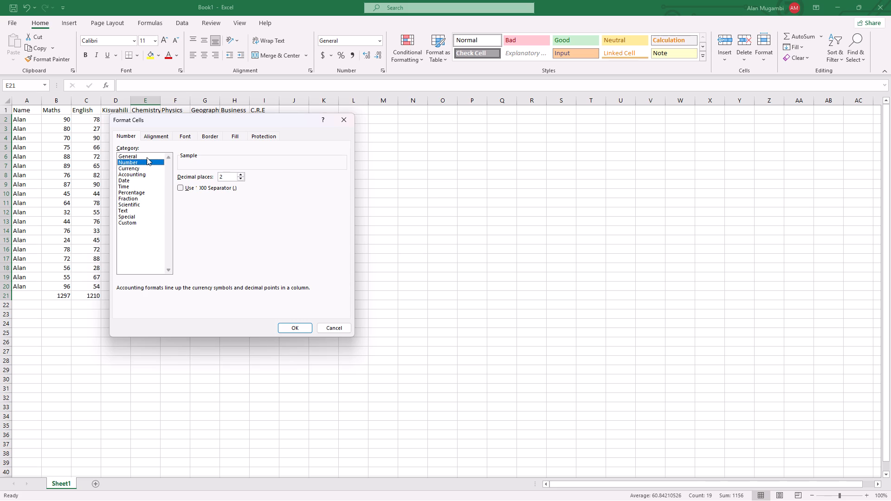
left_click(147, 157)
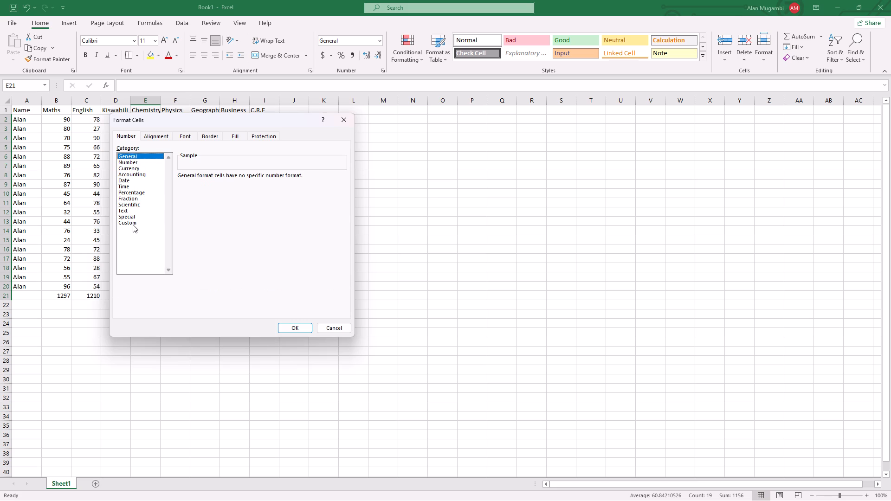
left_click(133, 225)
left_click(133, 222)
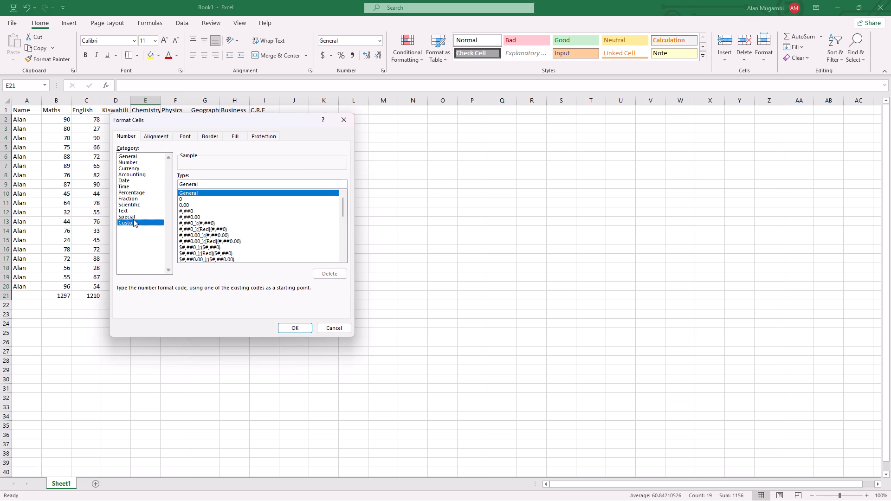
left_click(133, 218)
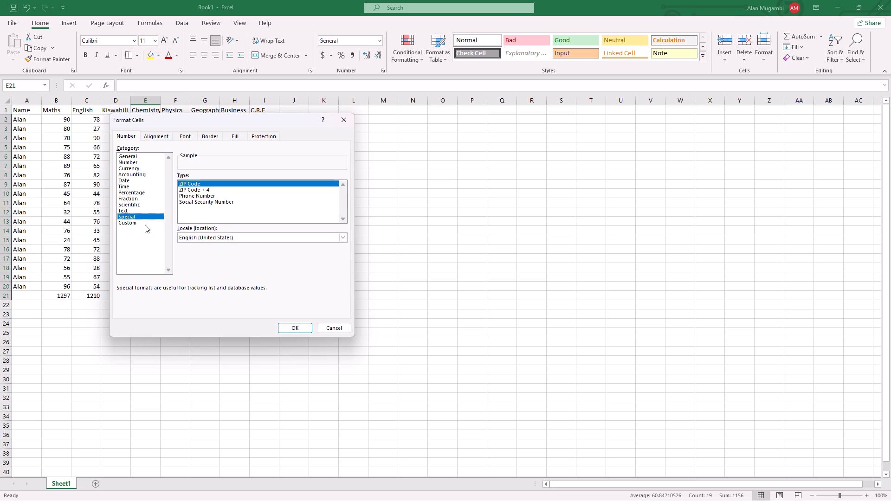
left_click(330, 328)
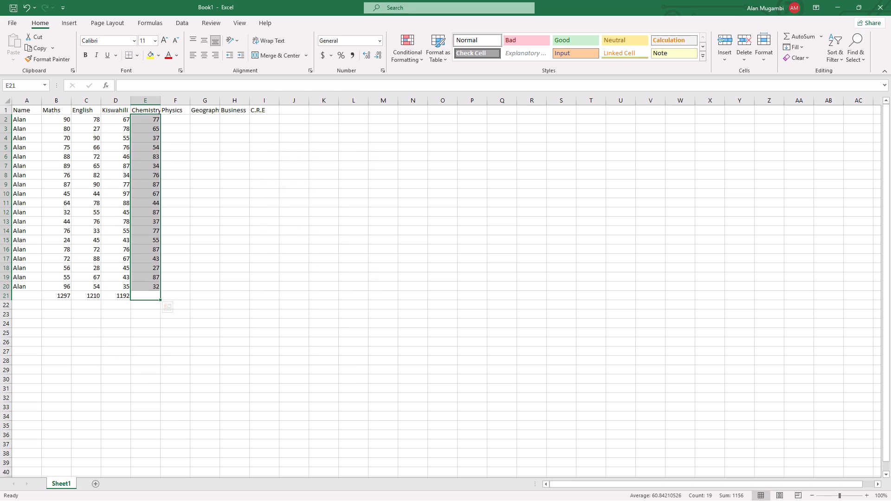
Total the Chemistry marks in cell E21 with the formula =SUM(E2:E20).
left_click(105, 292)
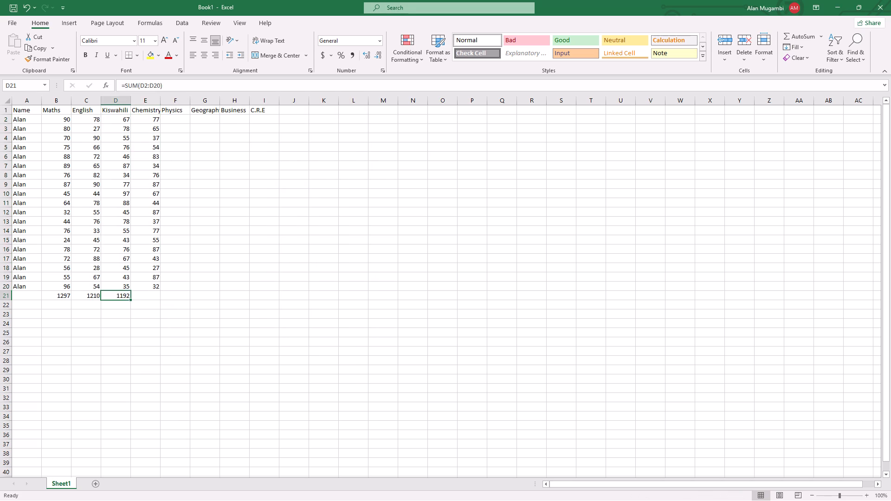
left_click(172, 147)
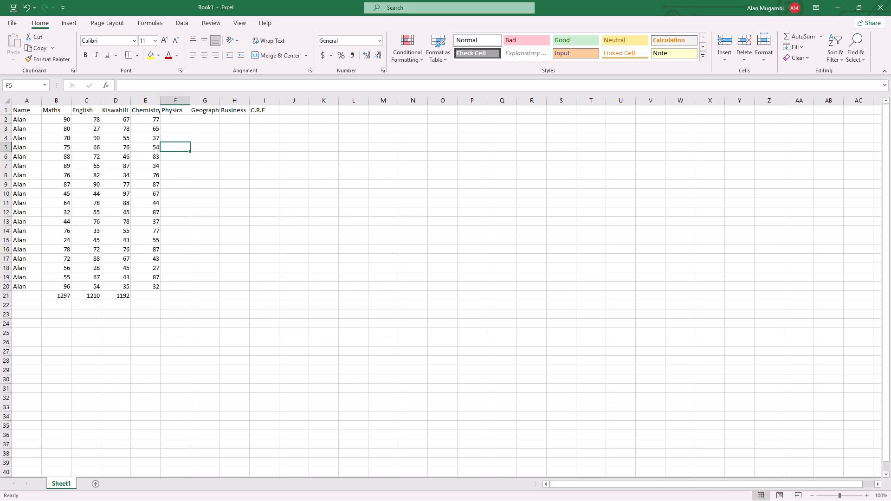
left_click(147, 296)
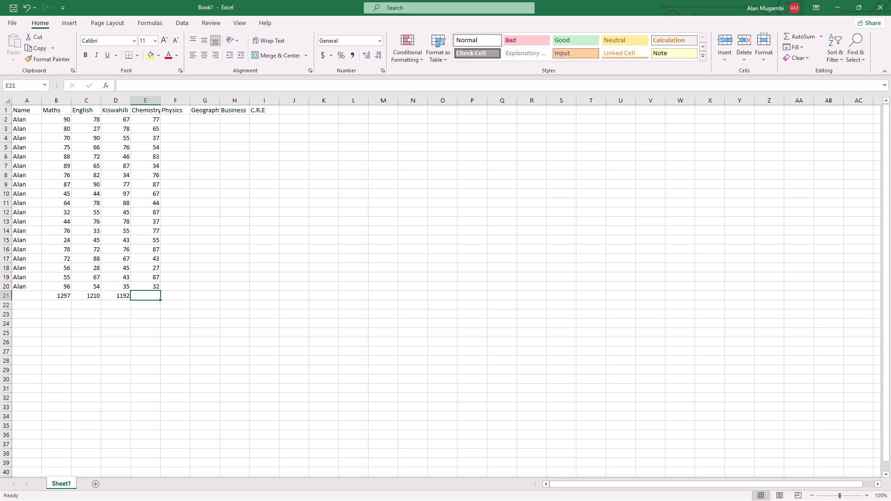
left_click(147, 296)
key("equal")
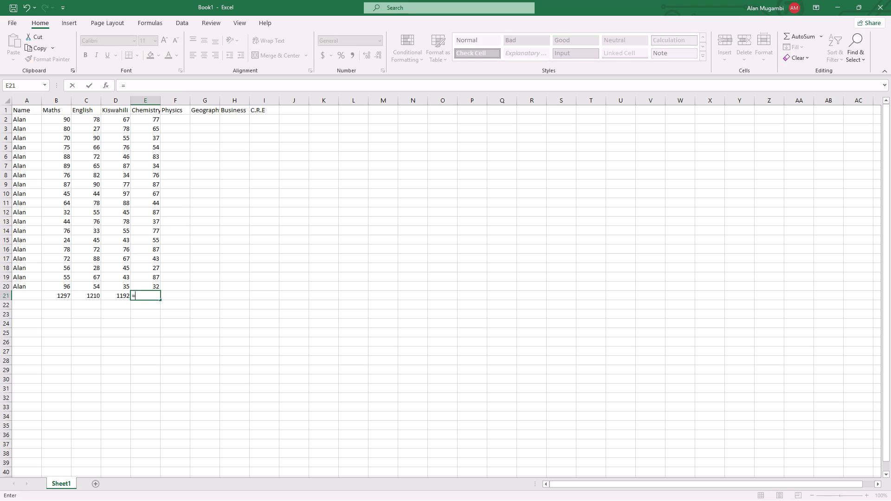
type("SUM")
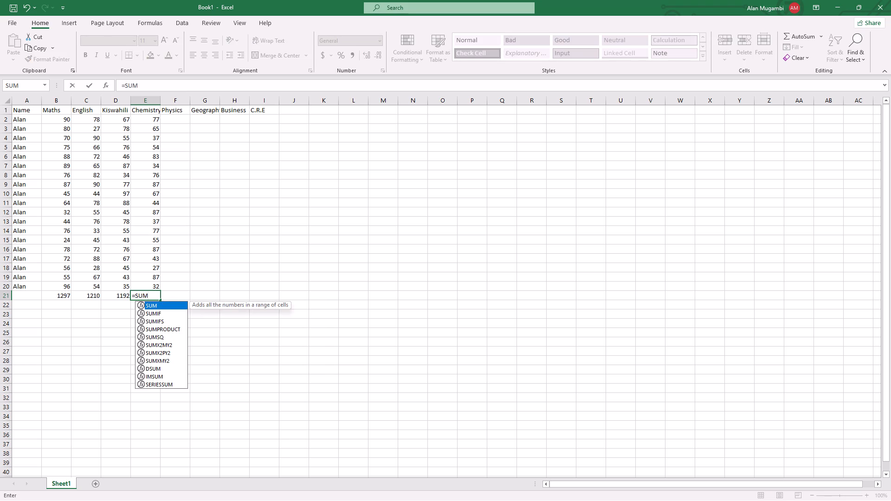
key("shift+parenleft")
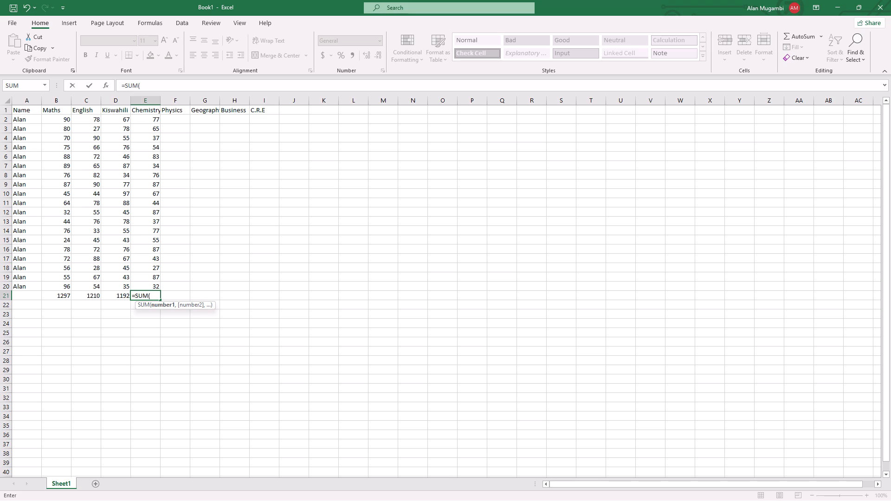
key("e")
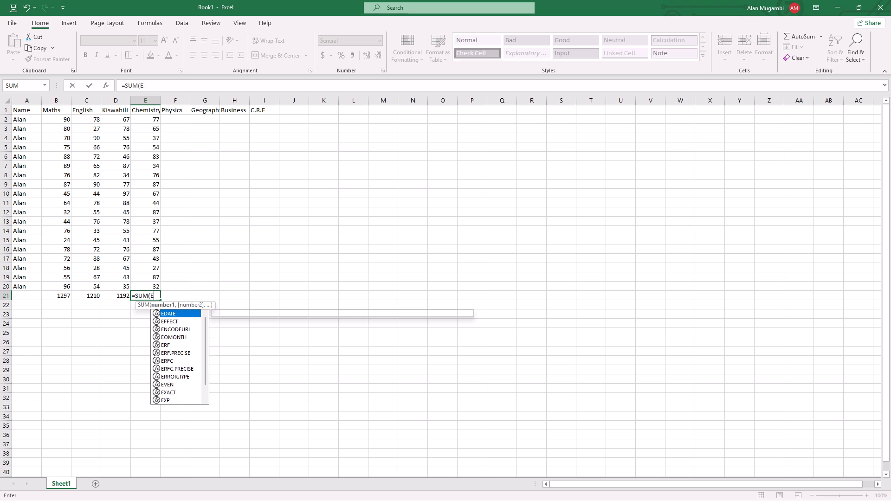
key("2")
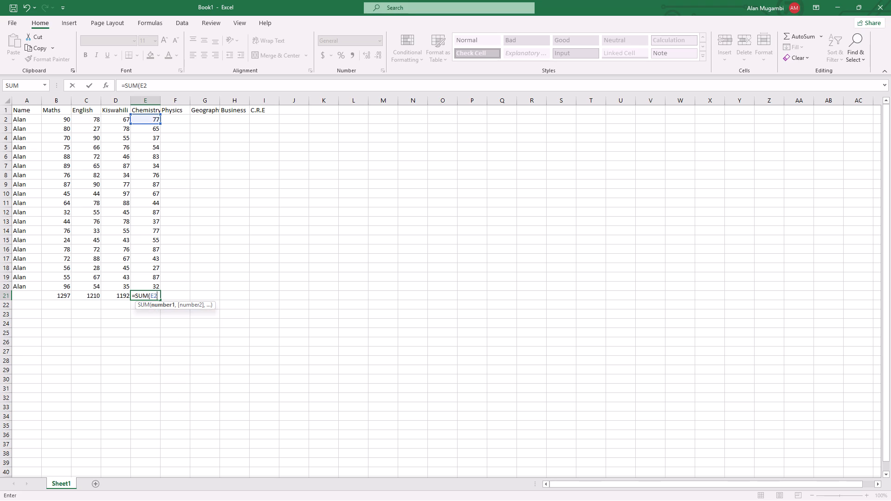
key("shift+colon")
key("e")
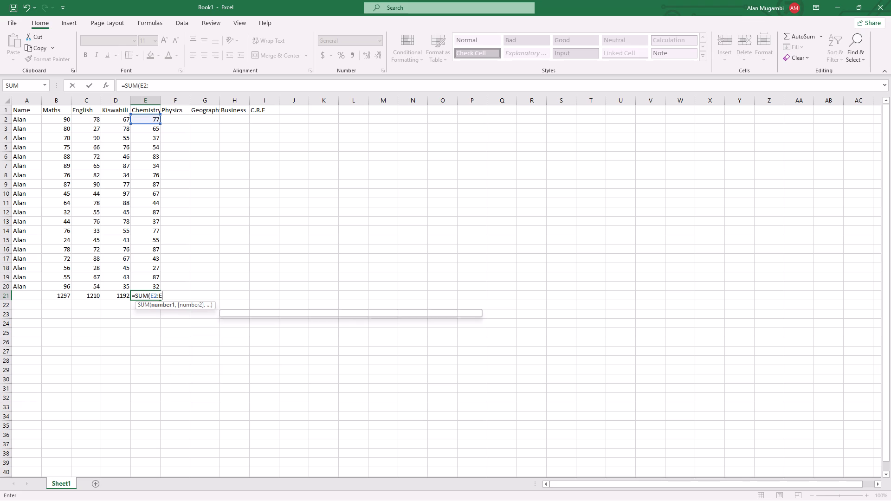
type("20")
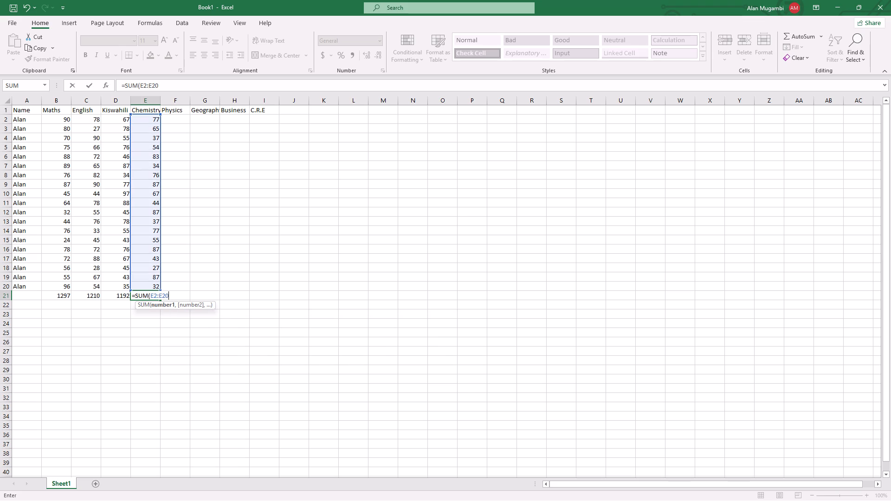
key("Return")
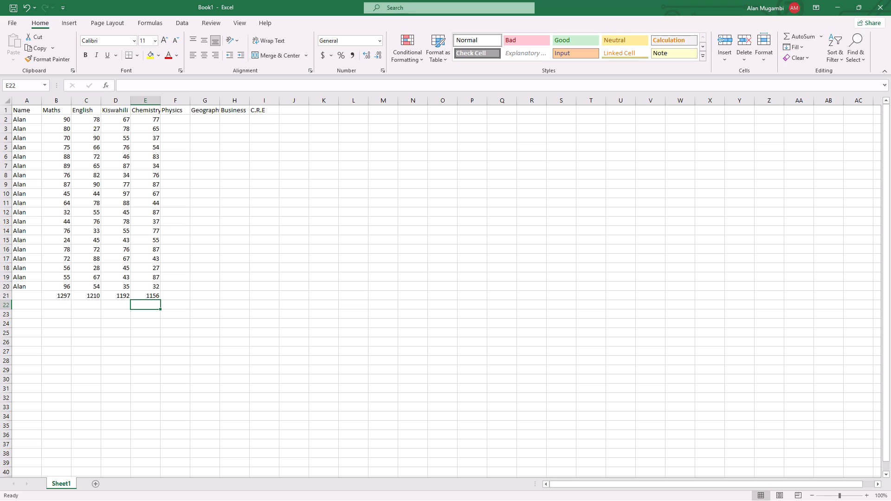
Convert the range A1:E21 into a table with its first row as headers.
left_click_drag(26, 112, 183, 311)
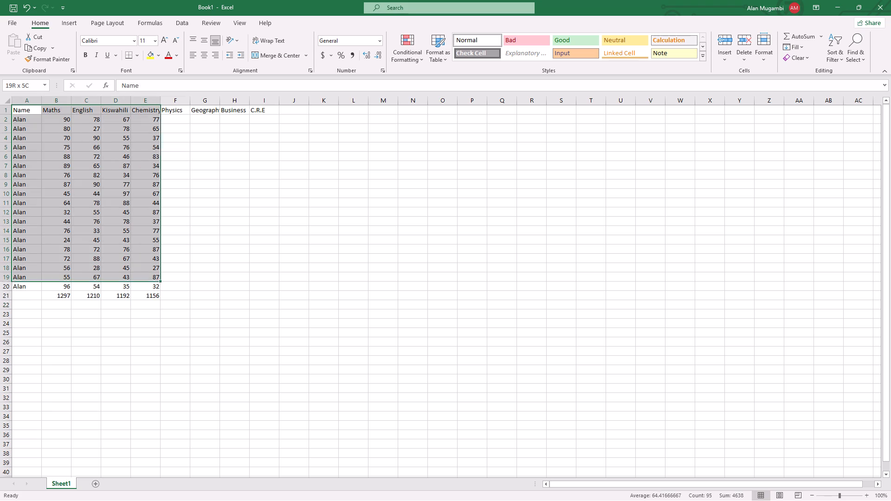
left_click_drag(183, 311, 153, 302)
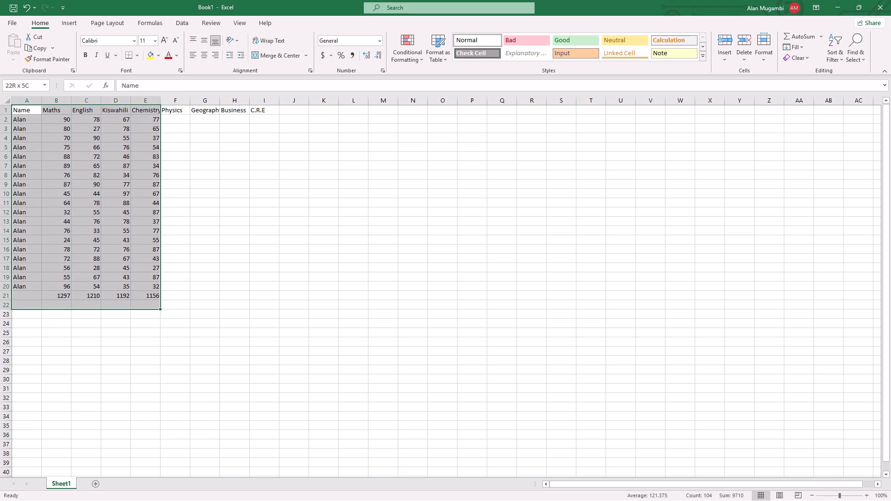
left_click_drag(153, 302, 154, 299)
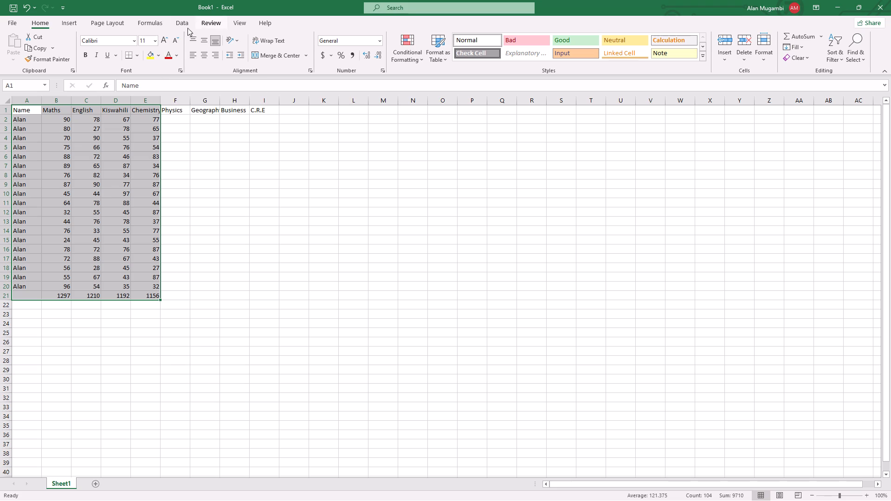
left_click(74, 25)
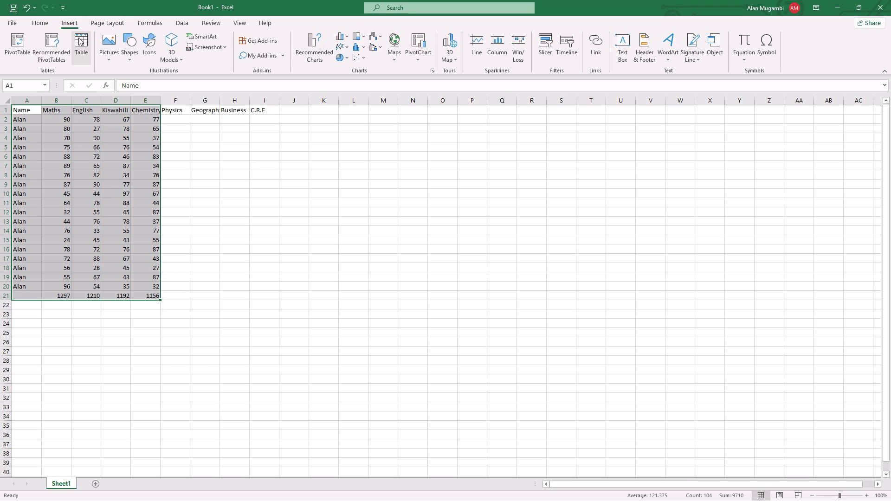
left_click(78, 38)
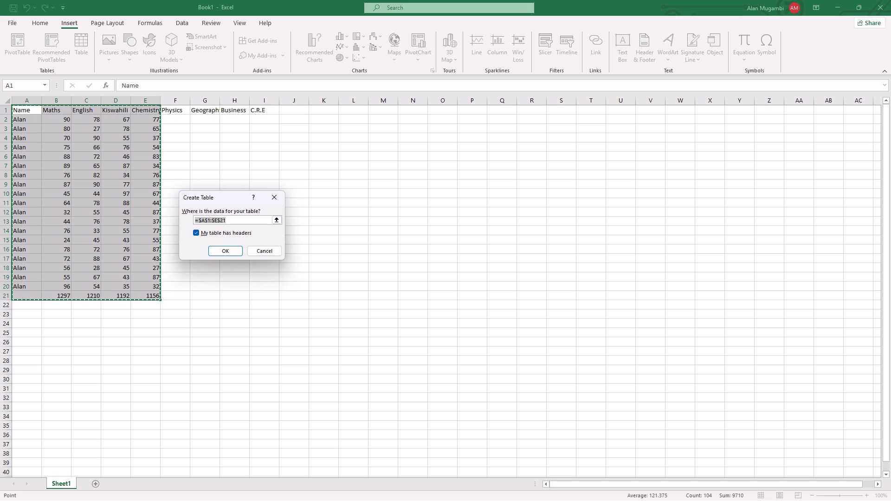
left_click(221, 248)
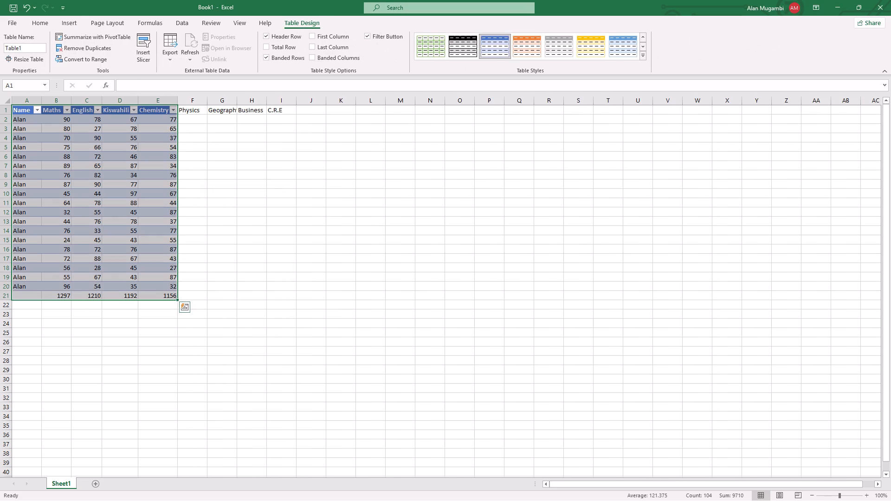
left_click(221, 248)
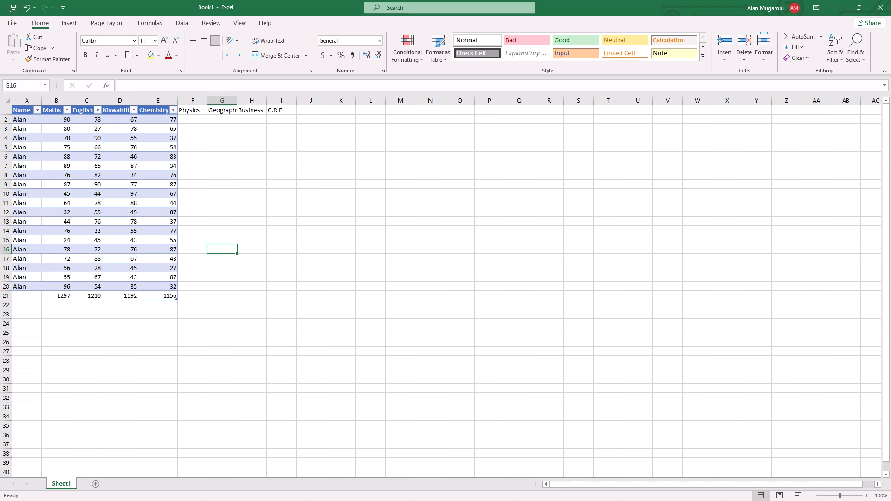
left_click(215, 237)
Apply the green-yellow-red color scale conditional formatting to the table's data rows, A2:E21.
left_click(411, 53)
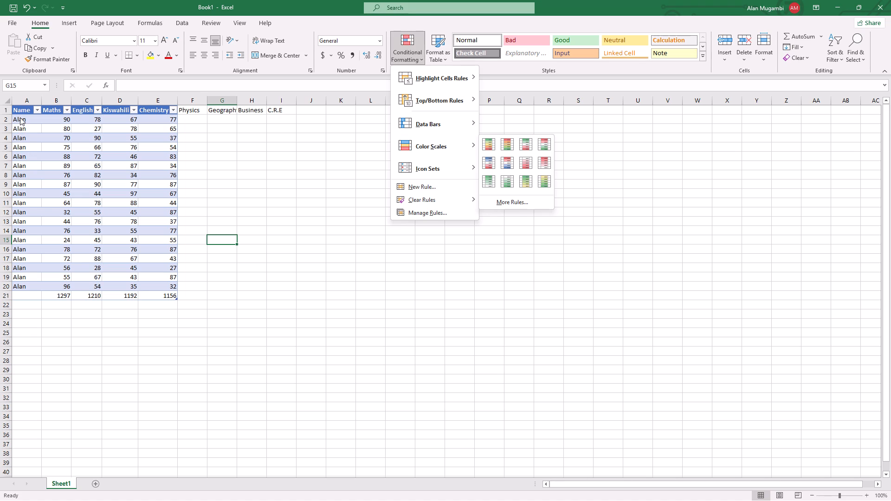
left_click_drag(20, 117, 80, 185)
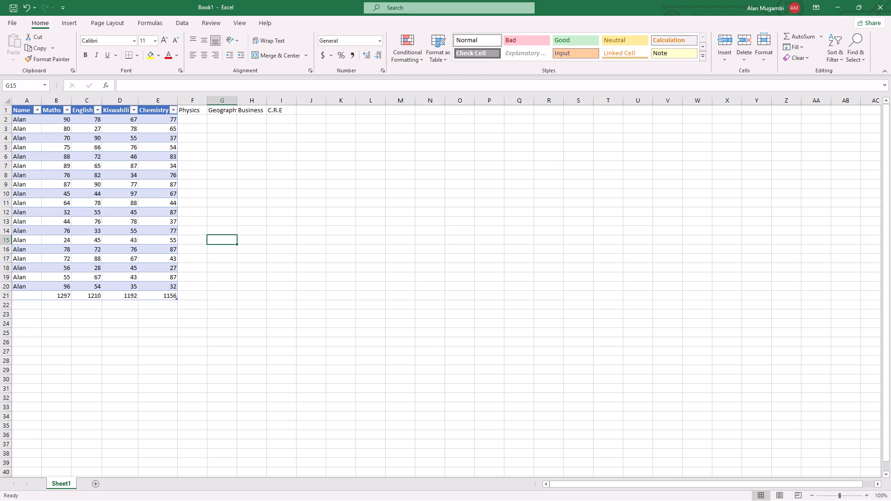
left_click(33, 118)
left_click_drag(33, 118, 77, 176)
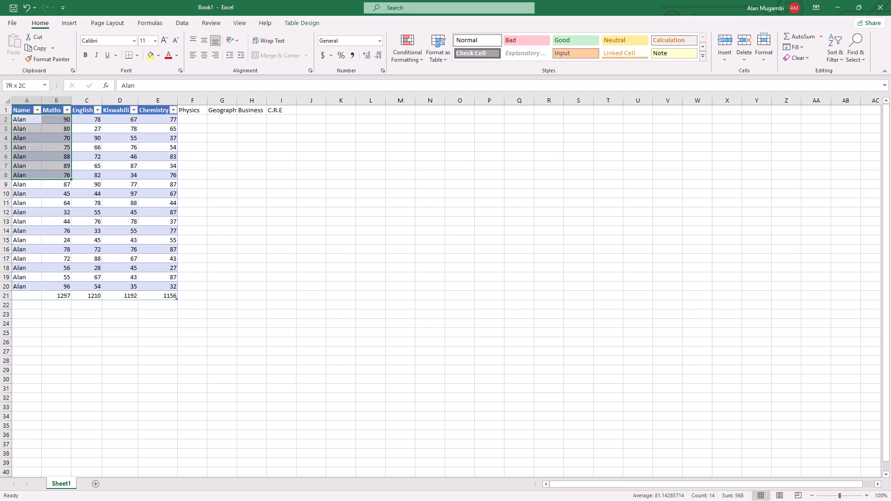
left_click_drag(77, 176, 166, 302)
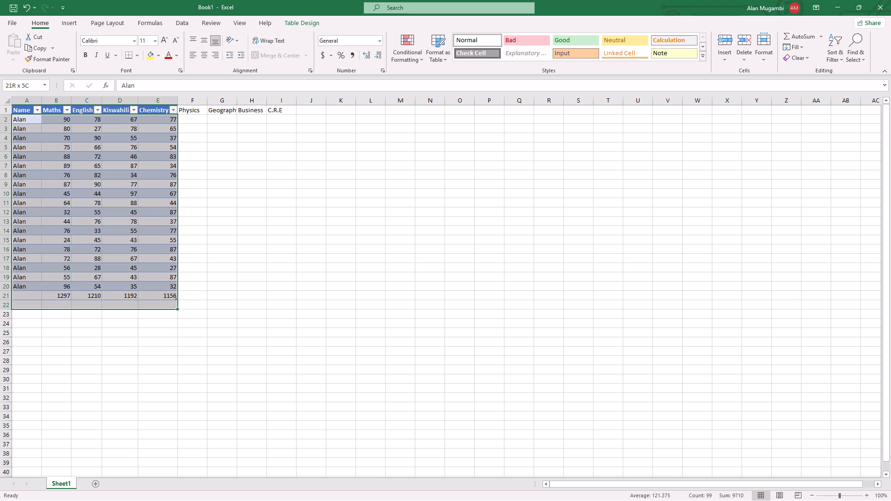
left_click_drag(166, 302, 168, 295)
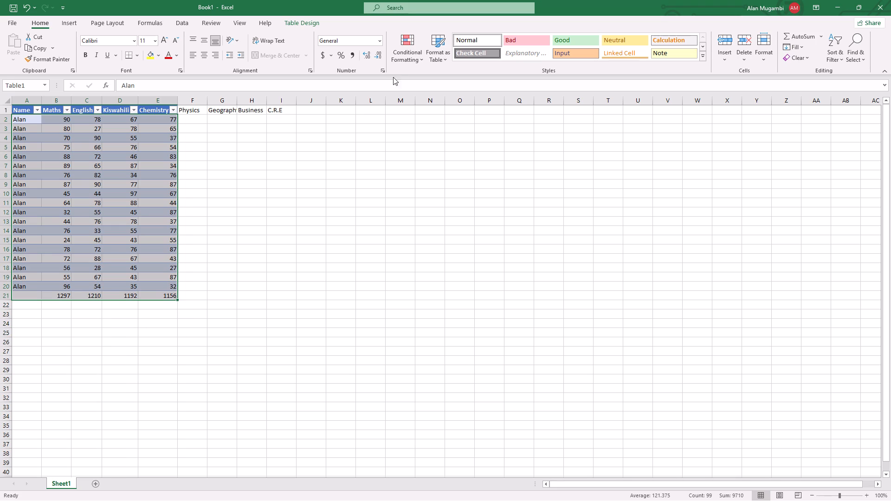
left_click(409, 46)
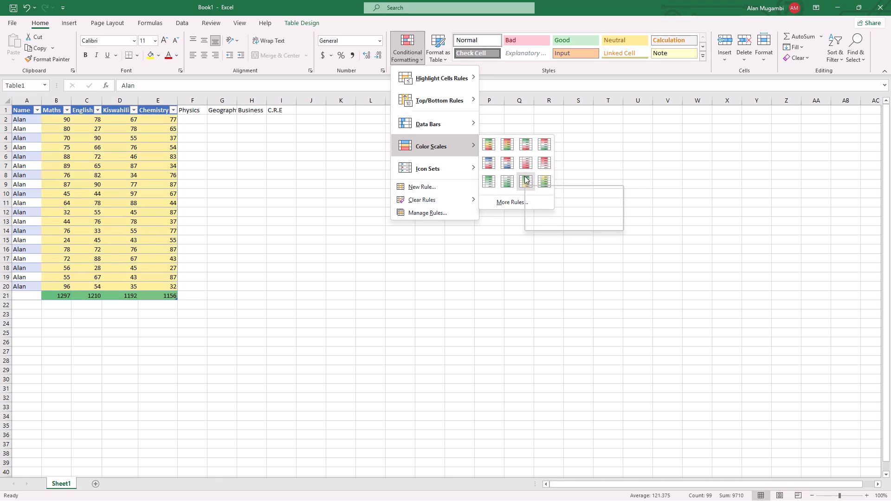
left_click(490, 146)
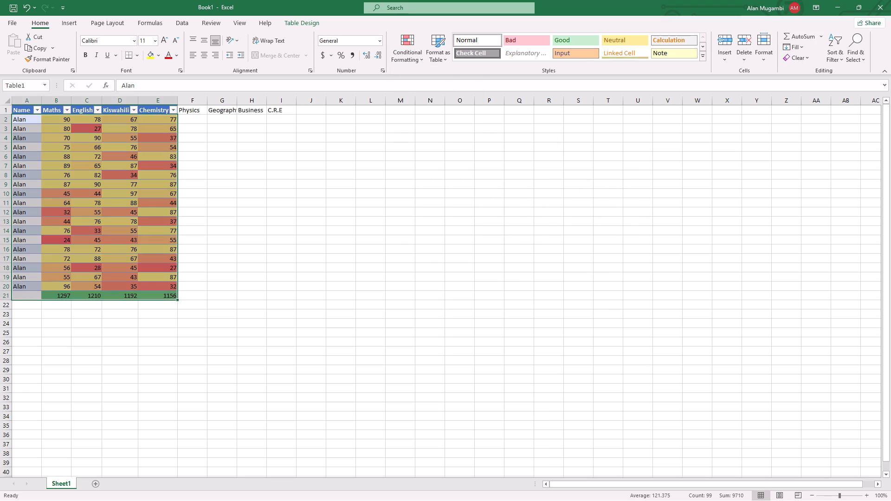
left_click(261, 196)
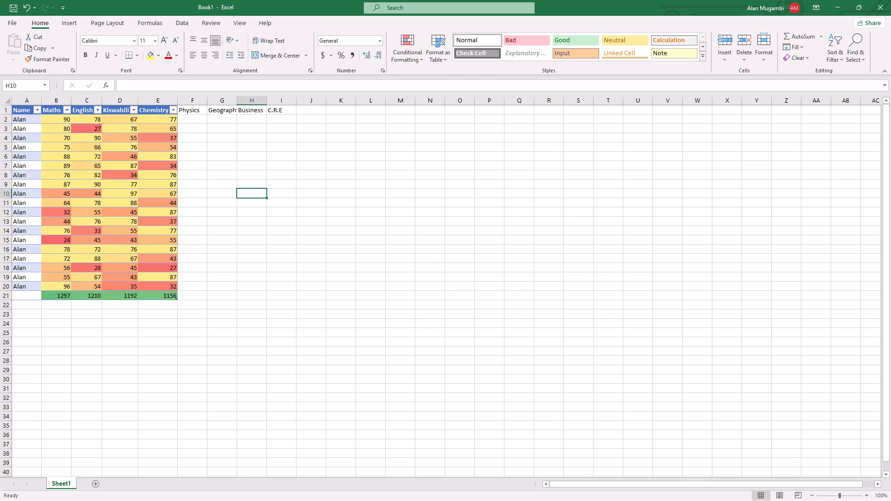
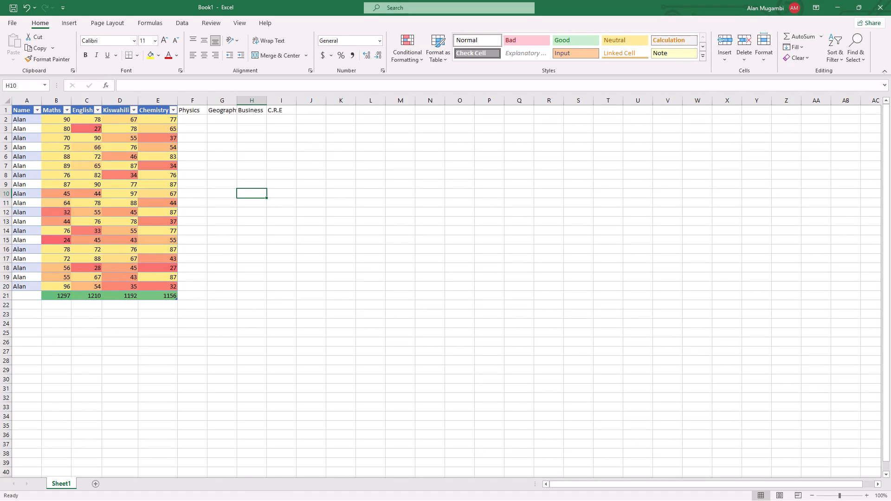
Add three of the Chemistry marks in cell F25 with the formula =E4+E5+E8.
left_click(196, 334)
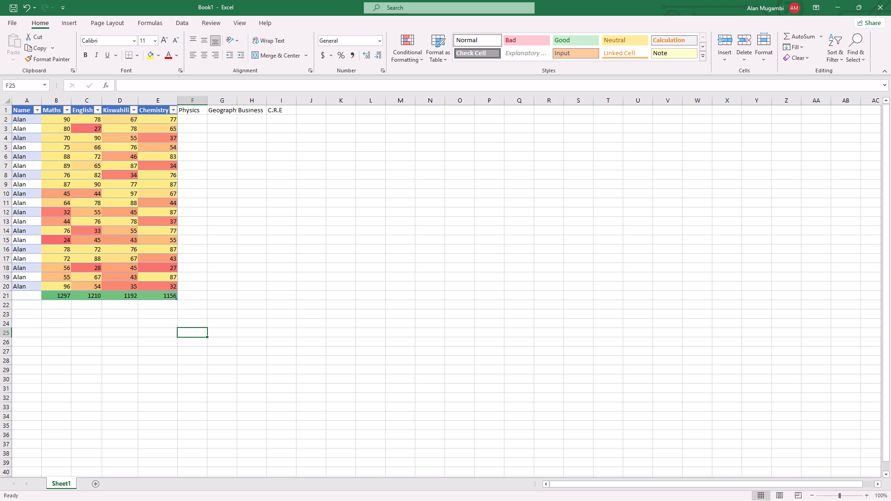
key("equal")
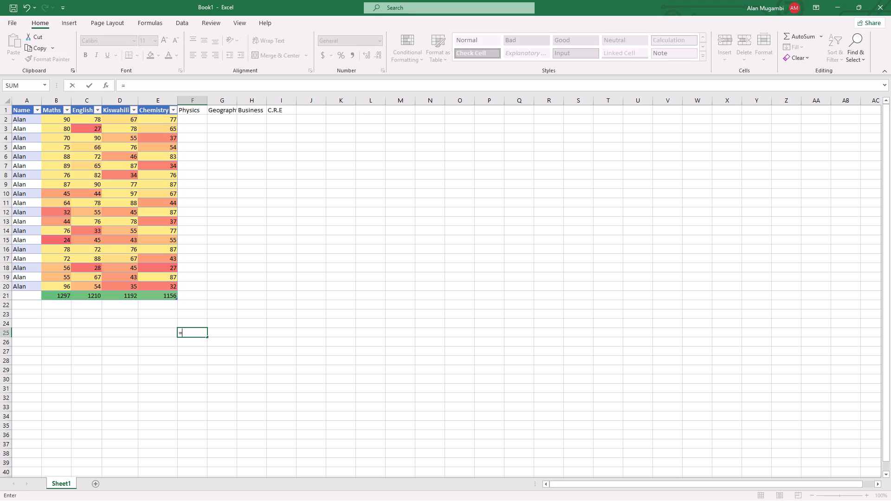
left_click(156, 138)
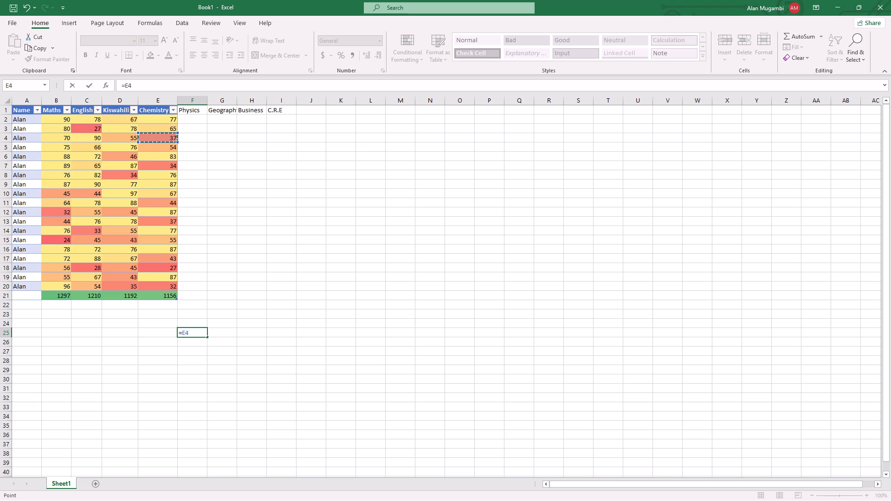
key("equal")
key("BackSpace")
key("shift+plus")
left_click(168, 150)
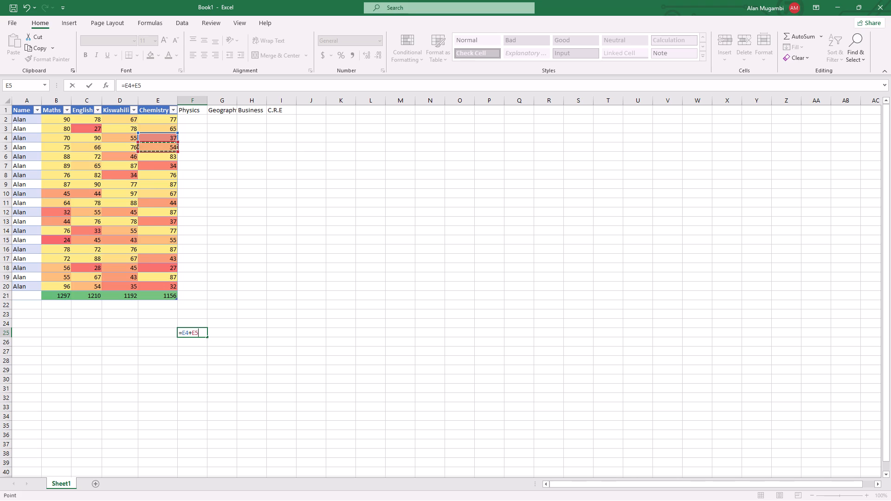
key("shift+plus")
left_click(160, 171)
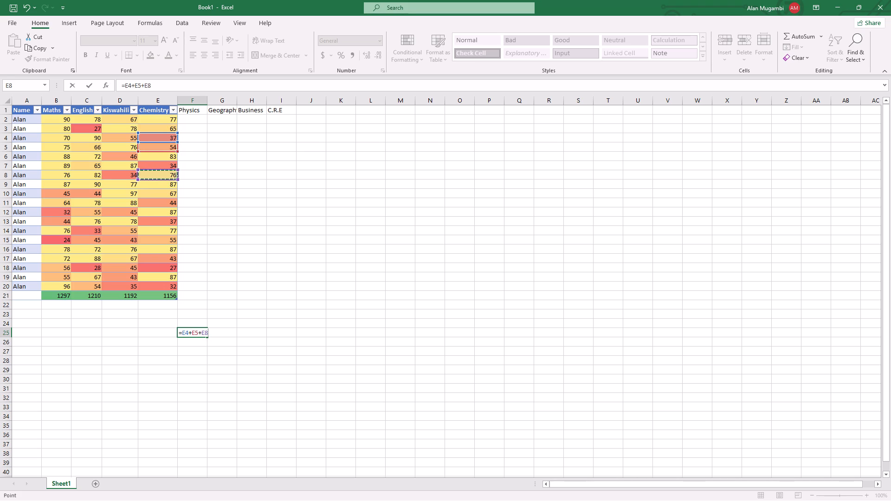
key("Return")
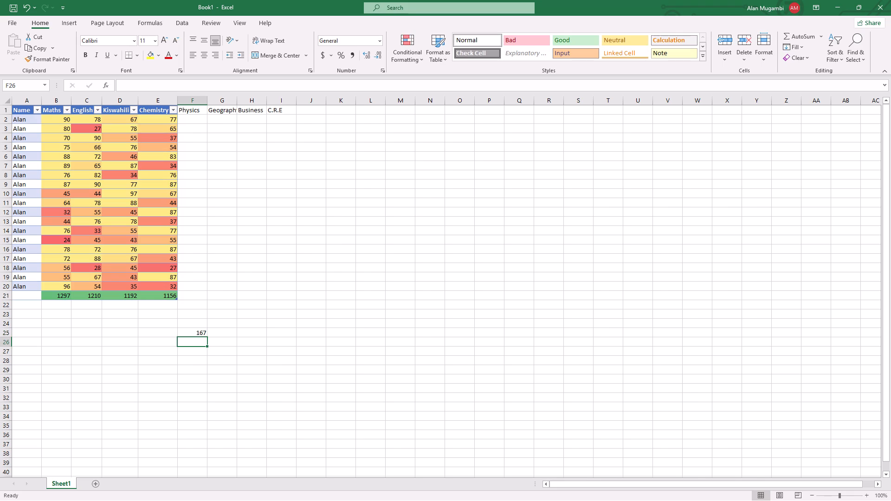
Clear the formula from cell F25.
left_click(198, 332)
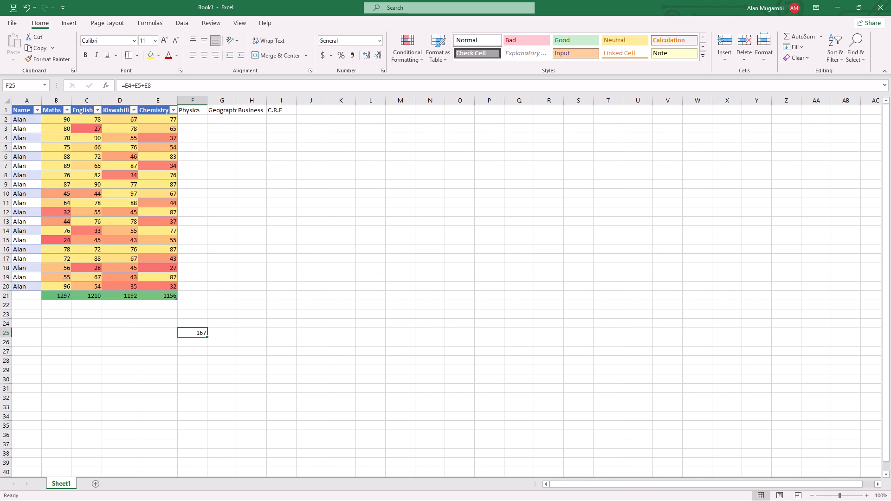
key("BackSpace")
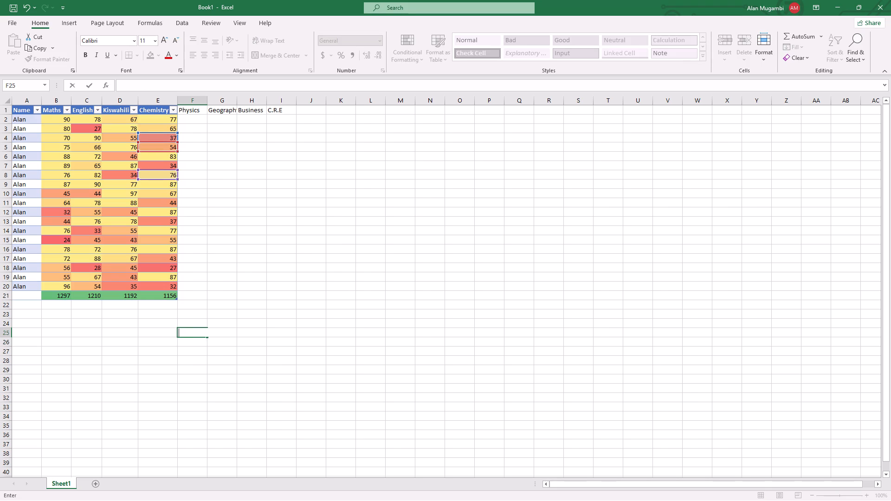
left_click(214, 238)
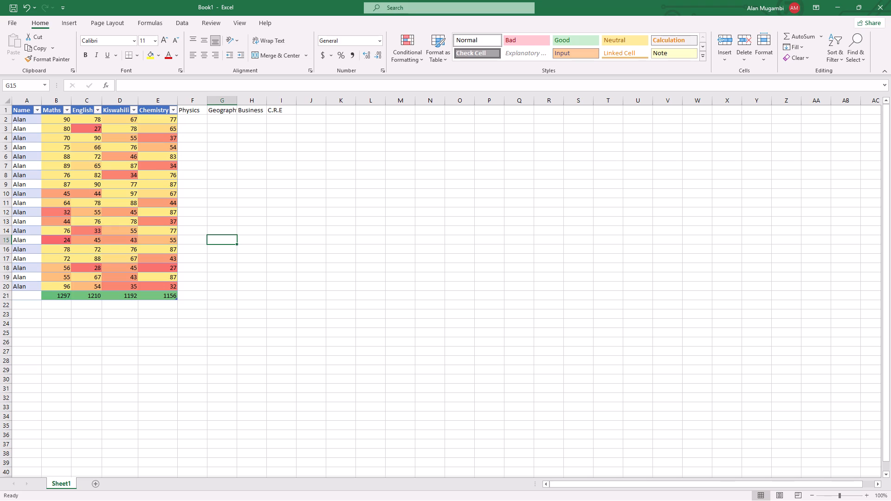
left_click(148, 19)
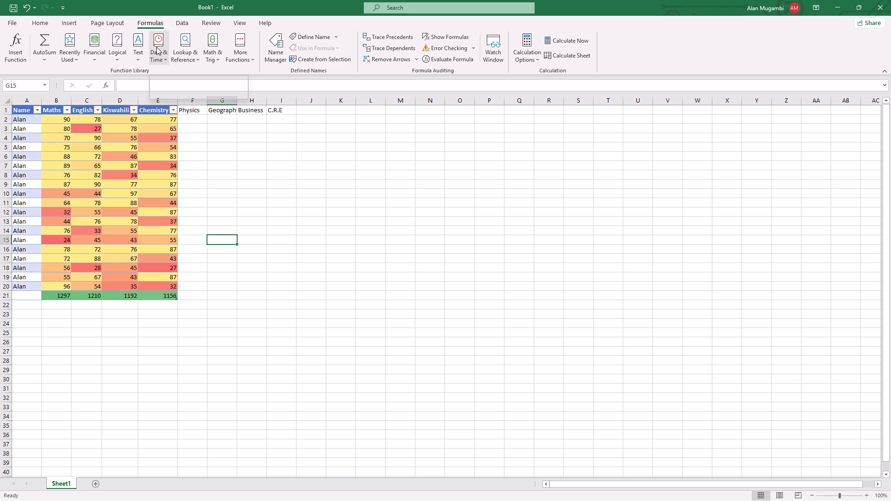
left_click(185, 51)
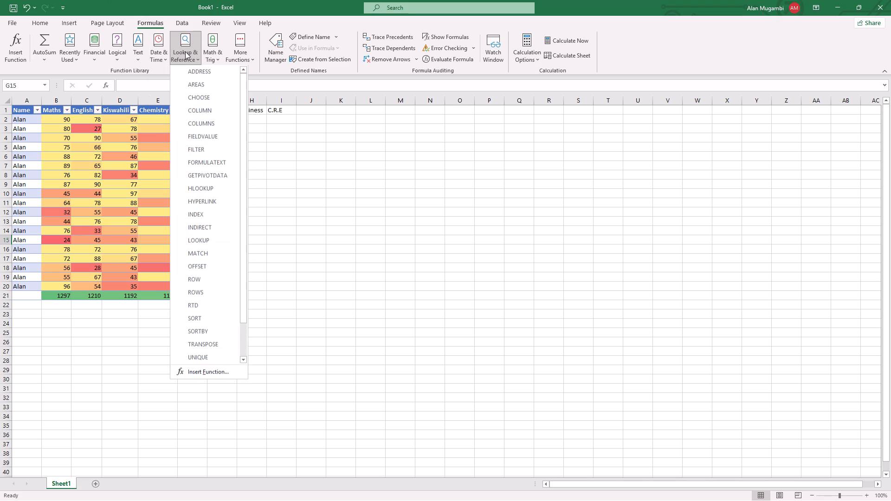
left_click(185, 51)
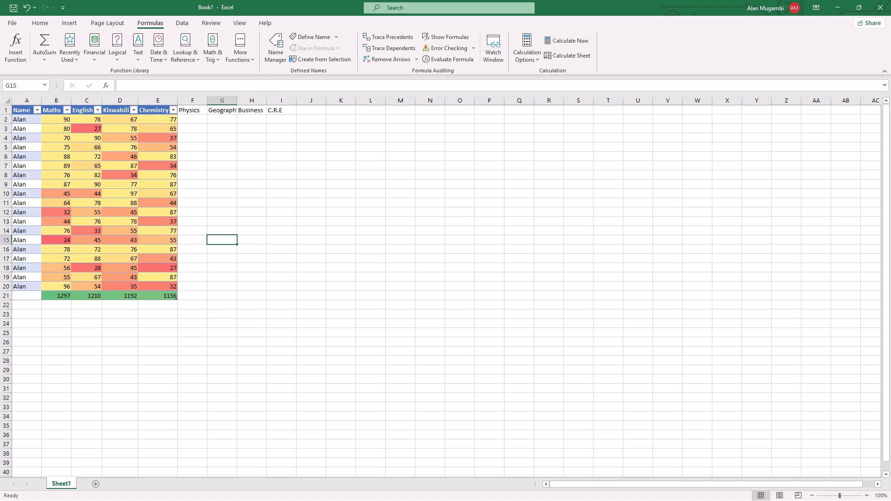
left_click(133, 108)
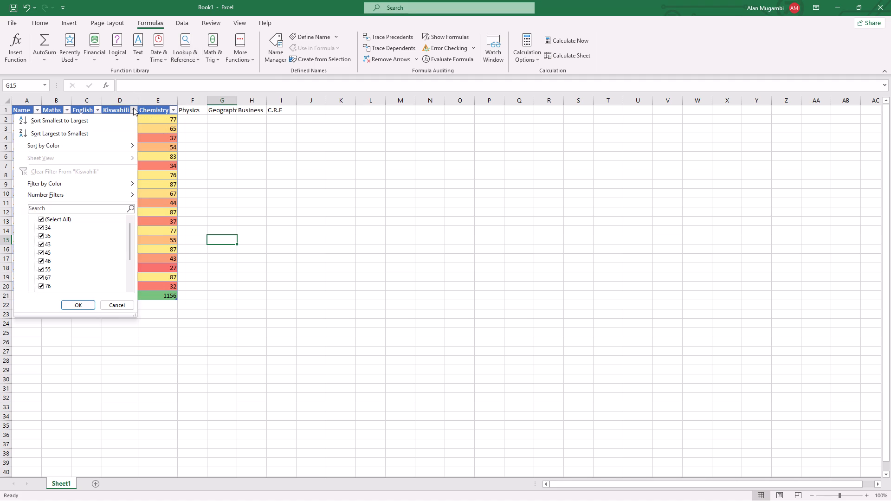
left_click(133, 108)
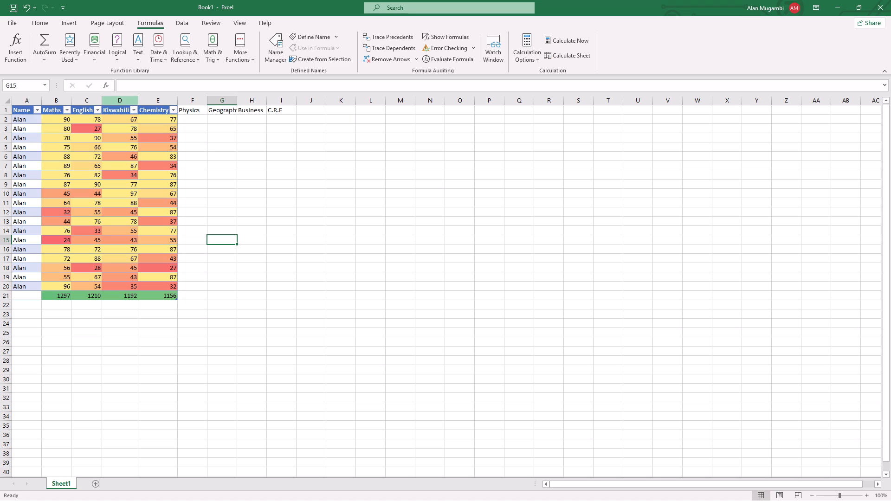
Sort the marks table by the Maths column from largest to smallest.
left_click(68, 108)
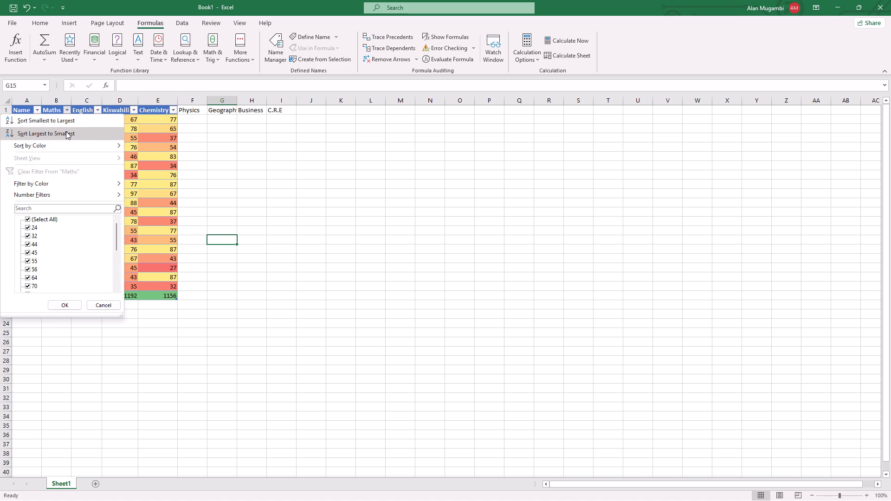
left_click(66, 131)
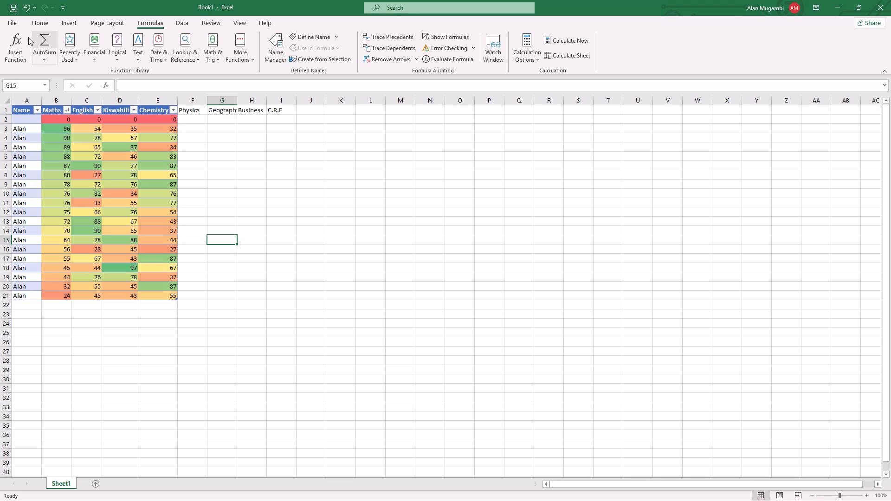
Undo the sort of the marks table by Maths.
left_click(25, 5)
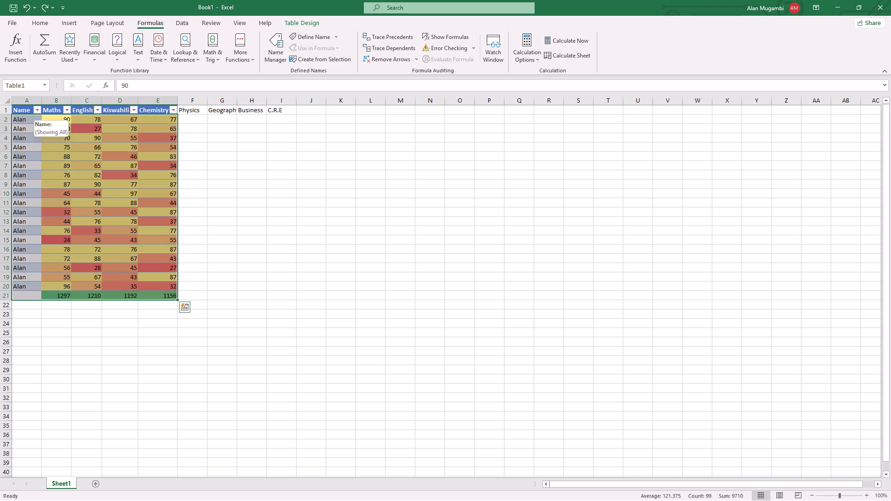
Delete the C.R.E, Business and Geography headings from cells I1, H1 and G1.
left_click(282, 108)
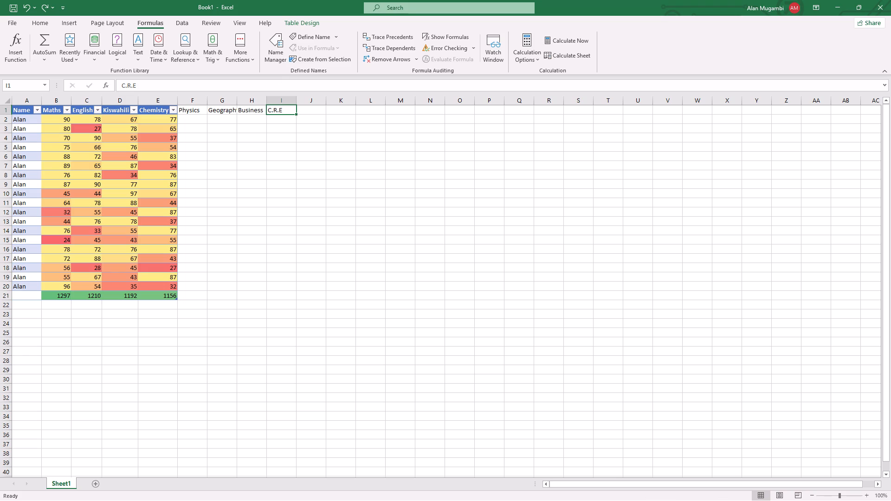
key("BackSpace")
left_click(256, 111)
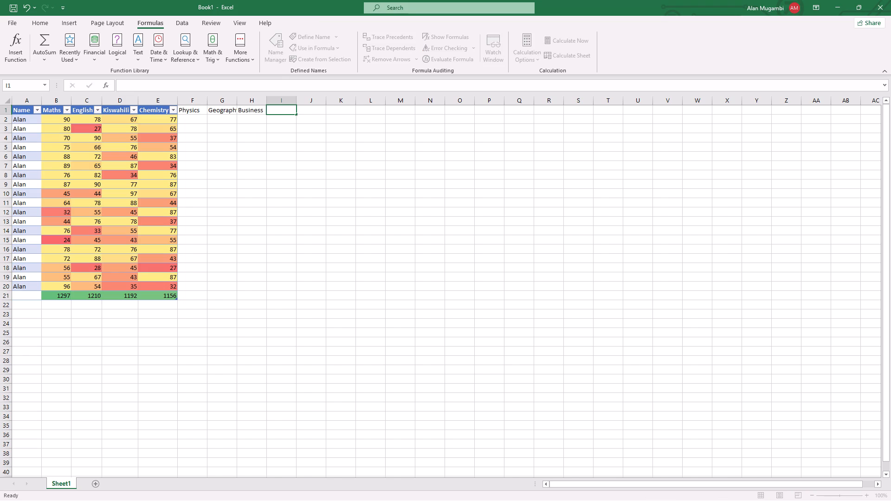
key("BackSpace")
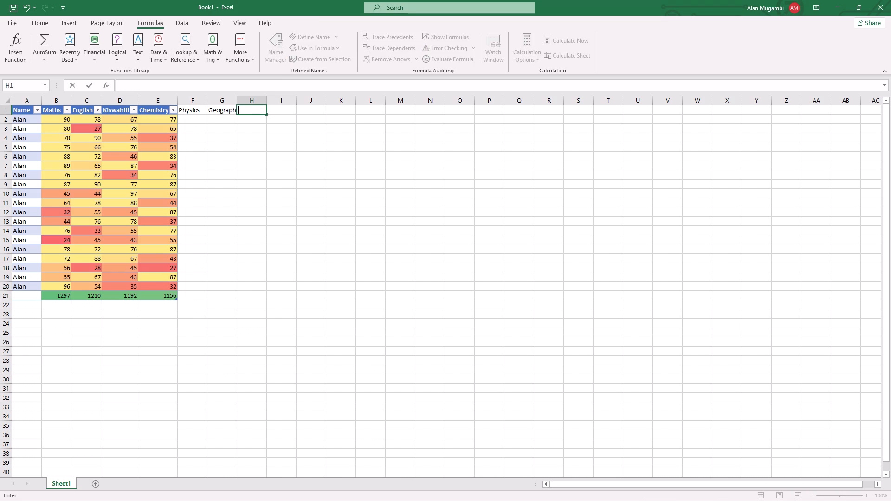
left_click(224, 111)
key("BackSpace")
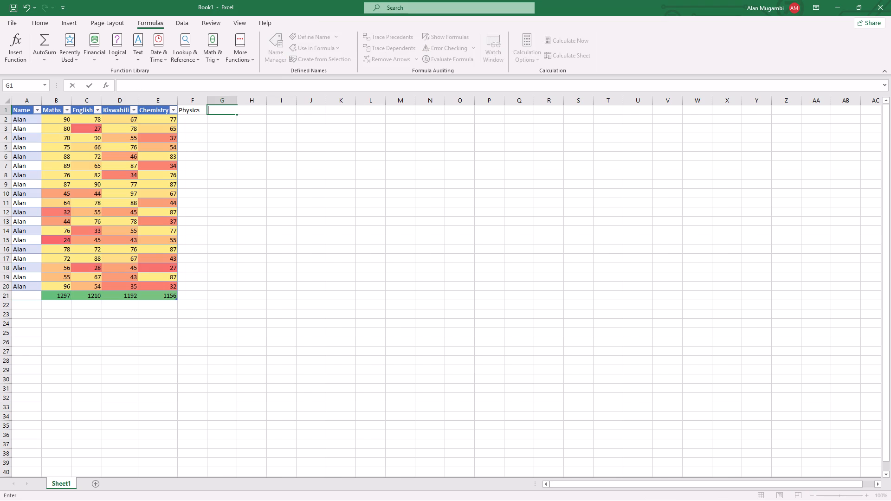
Replace the Physics heading in cell F1 with Total.
left_click(193, 110)
key("BackSpace")
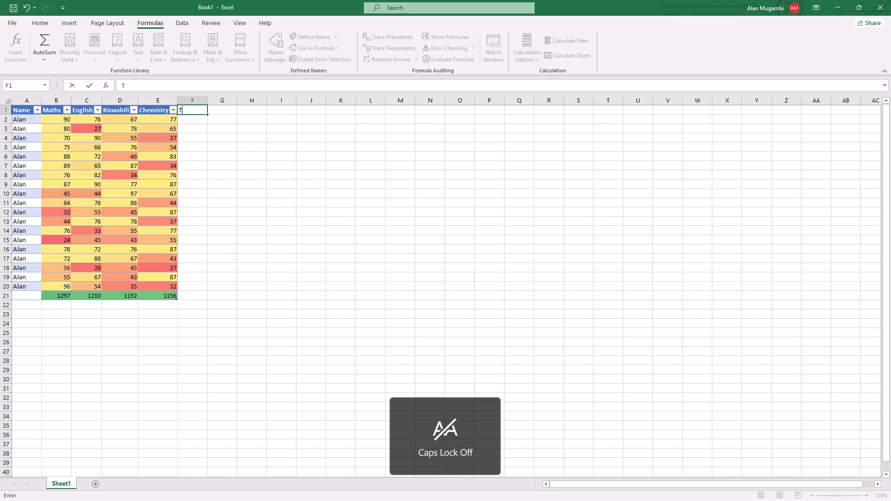
key("o")
type("tal")
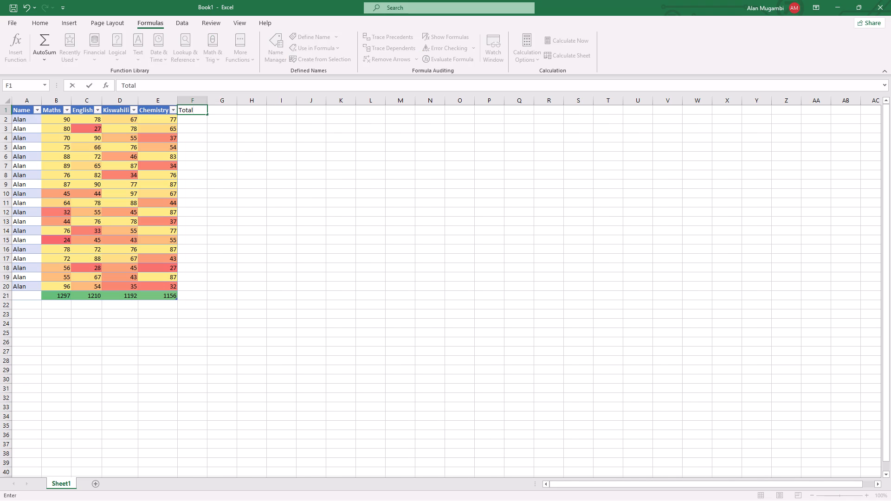
Enter the formula =B2:E2 in cell F2, the first row of the Total column.
left_click(196, 121)
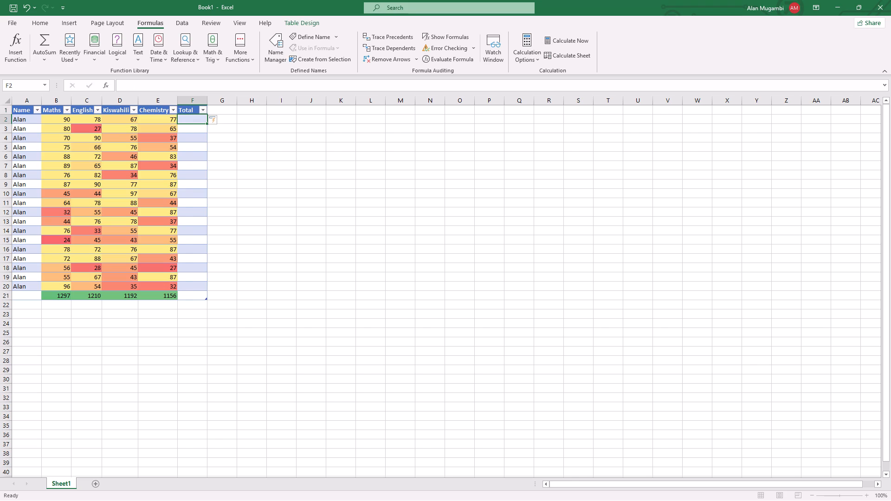
key("equal")
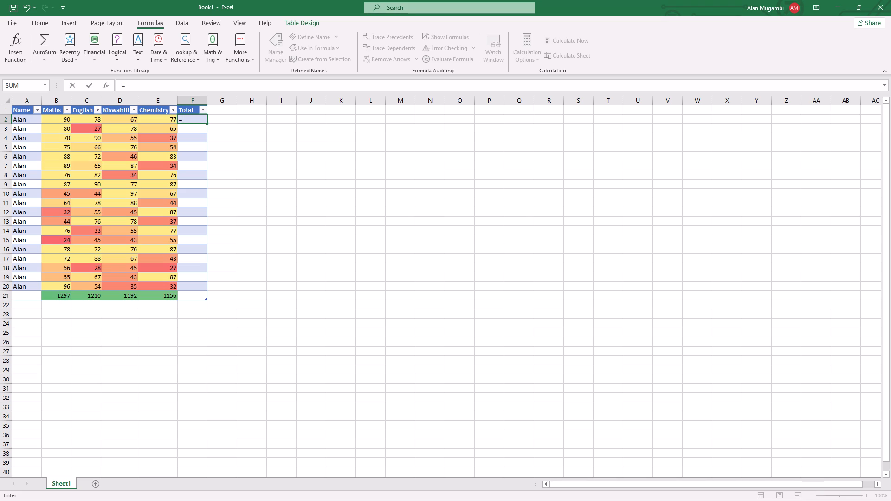
type("B2")
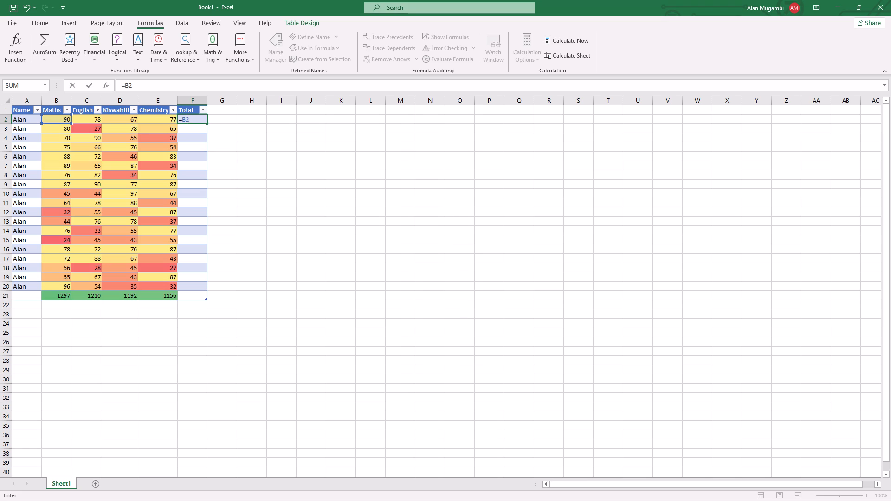
key("shift+colon")
type("E2")
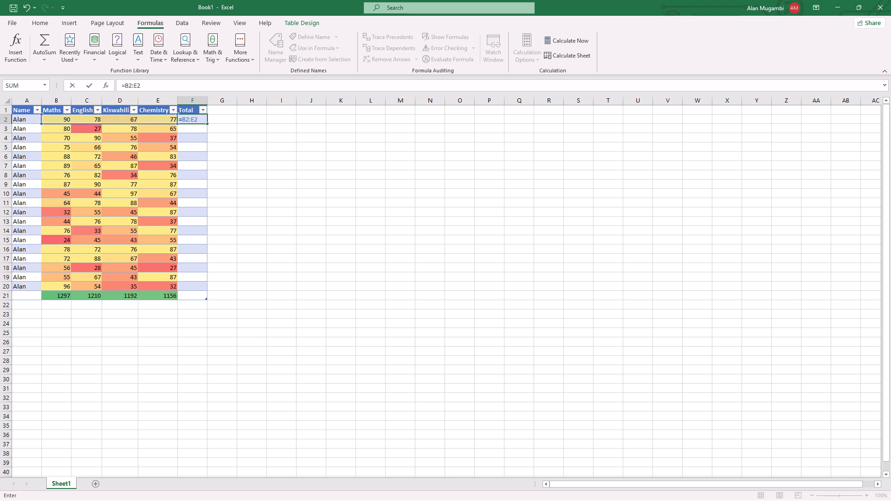
key("Return")
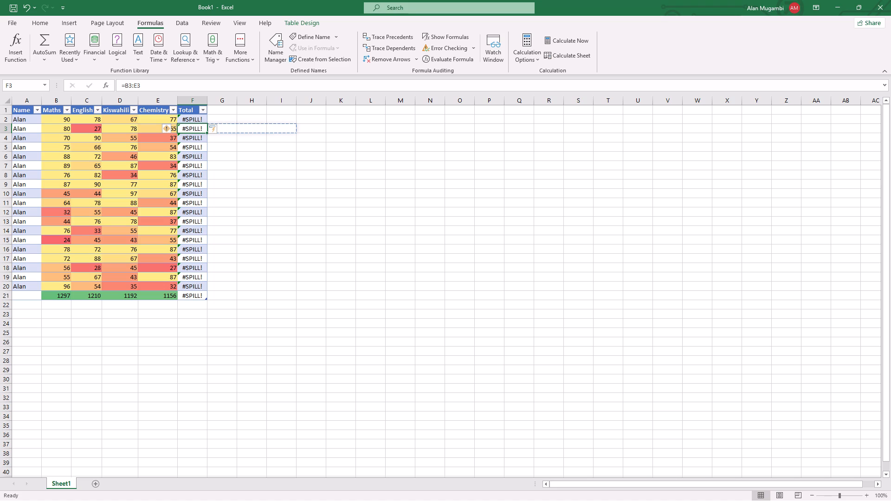
key("Return")
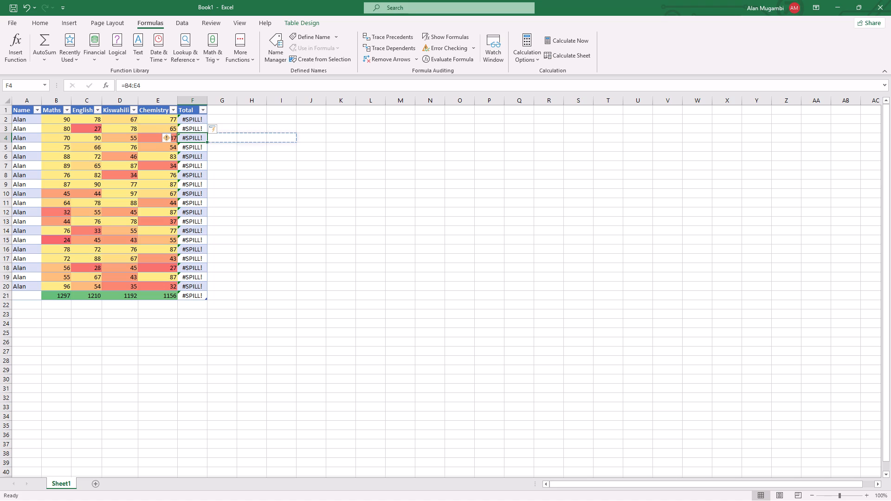
key("Return")
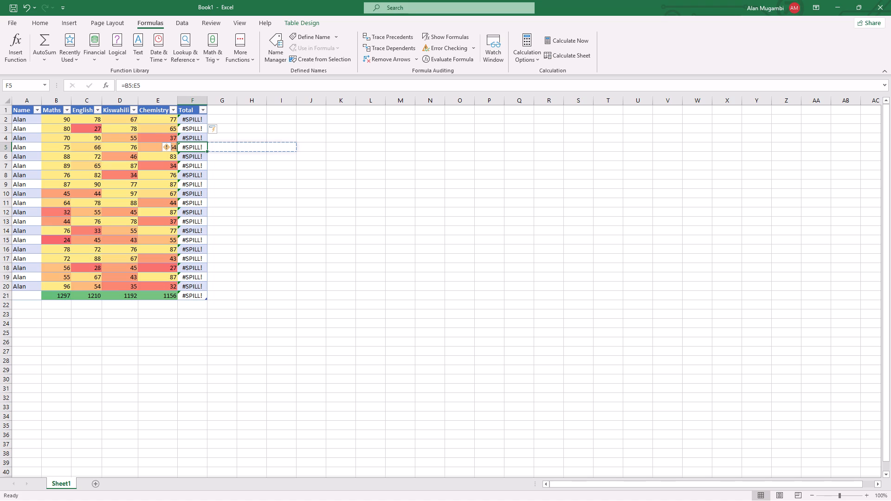
Undo the =B2:E2 formula entry and its automatic fill down the Total column.
left_click(195, 118)
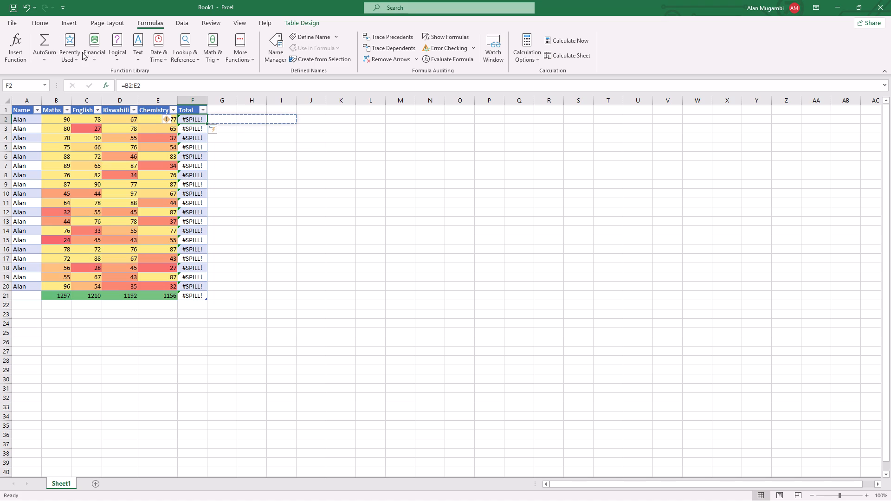
left_click(28, 5)
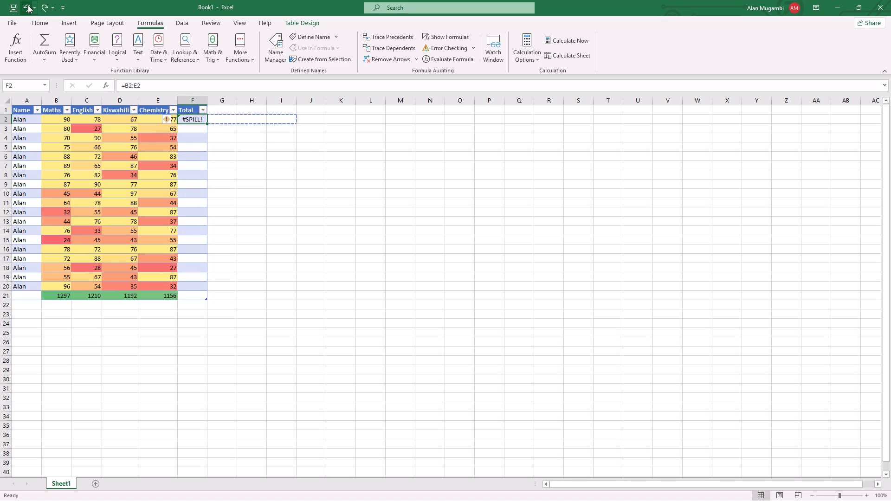
left_click(28, 5)
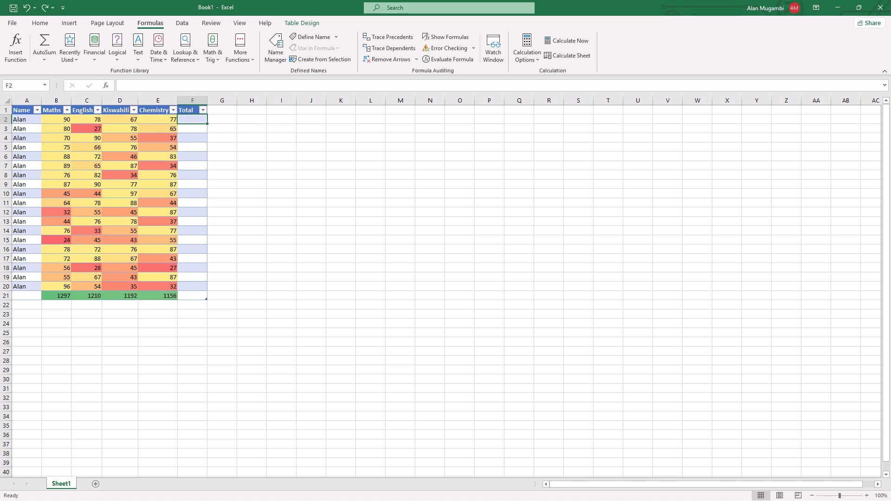
Enter the formula =SUM(B2:E2) in cell F2 to total each student's marks down the Total column.
left_click(188, 120)
key("equal")
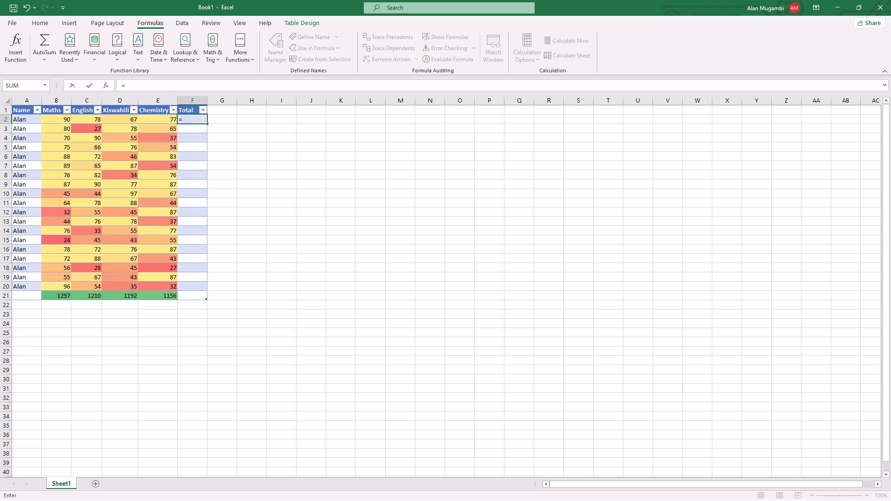
key("s")
key("u")
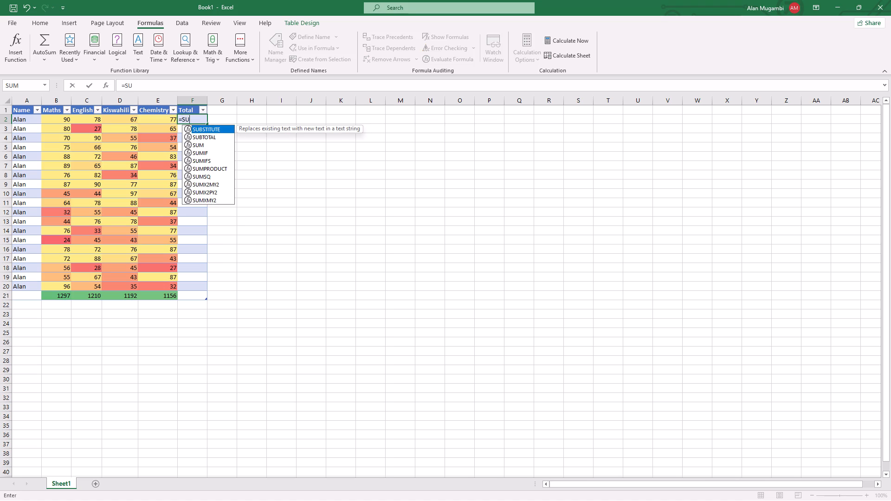
key("m")
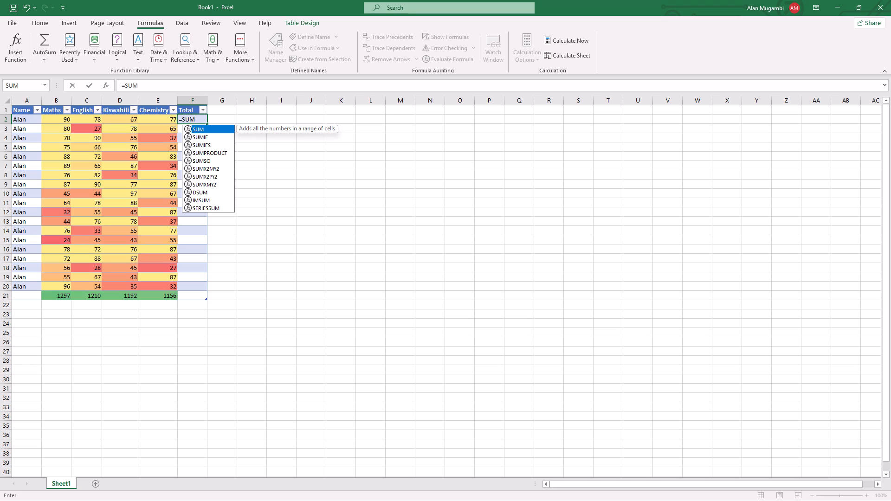
key("shift+parenleft")
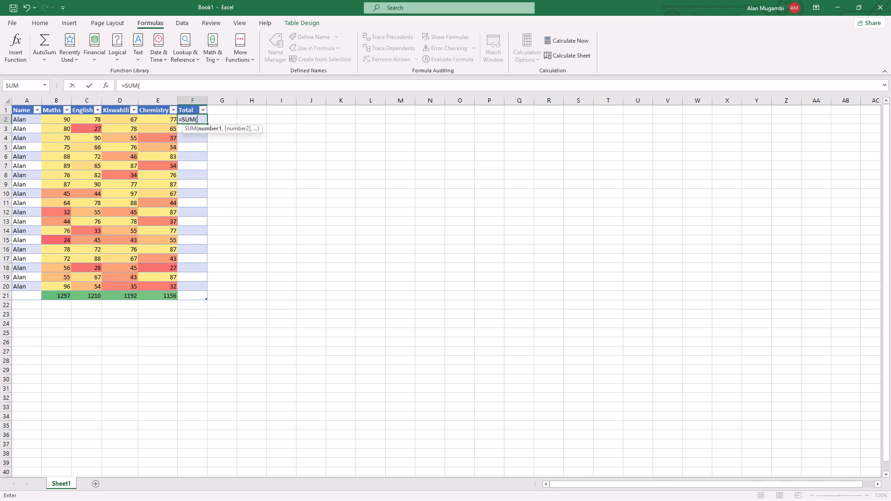
type("B2")
key("shift+colon")
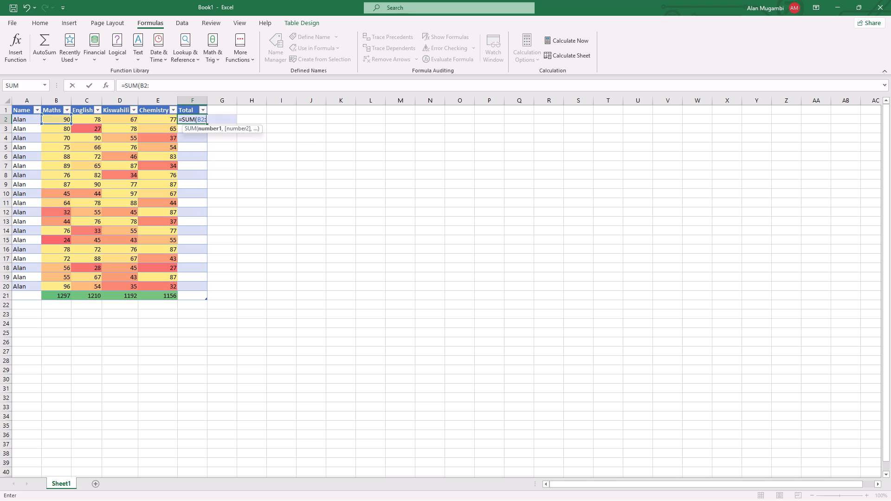
key("e")
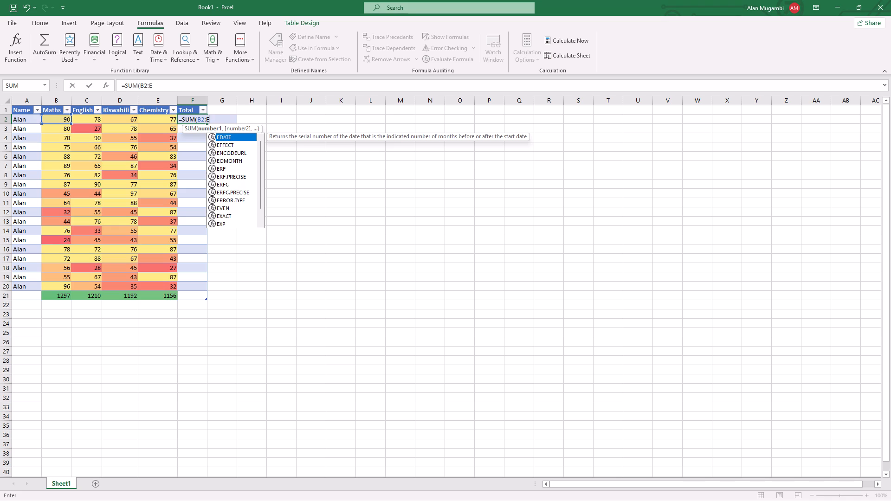
key("2")
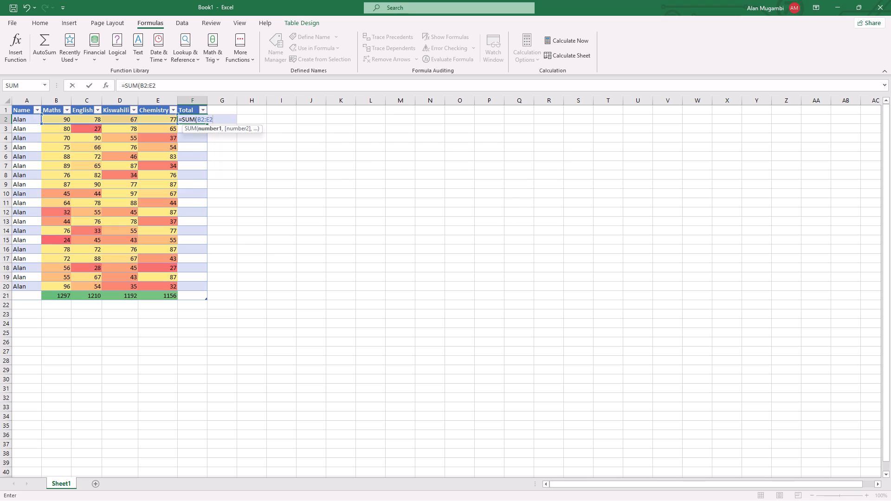
key("Return")
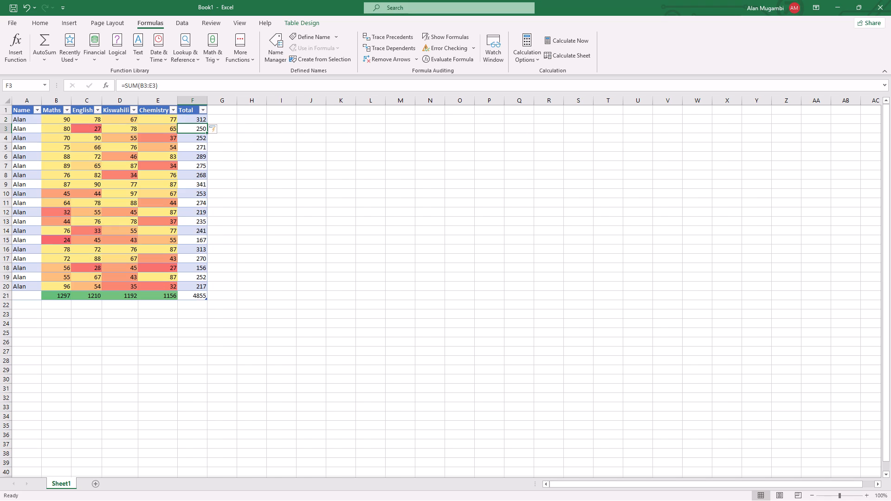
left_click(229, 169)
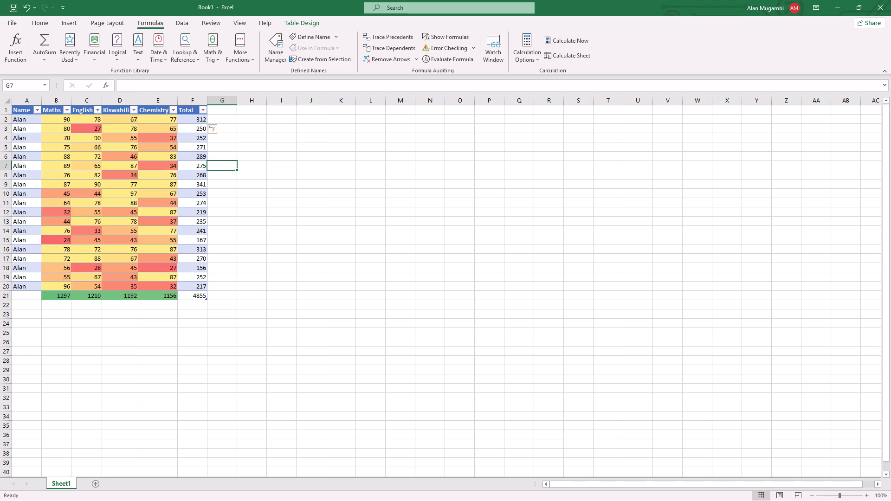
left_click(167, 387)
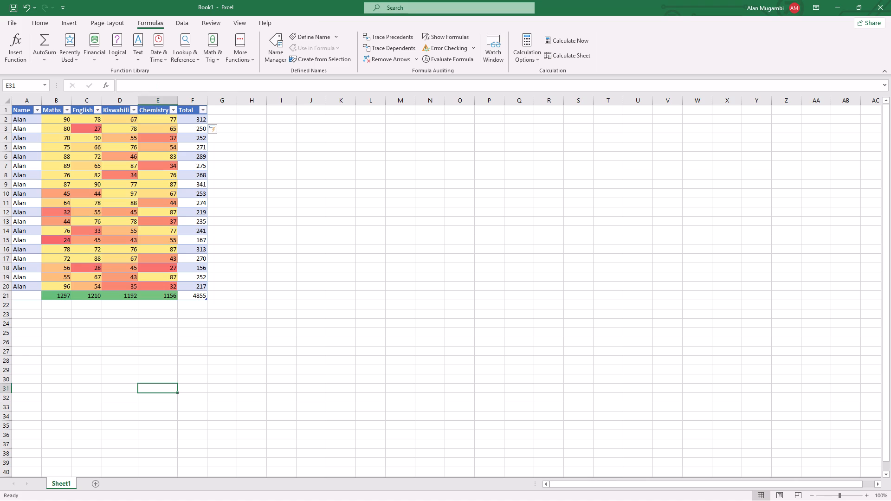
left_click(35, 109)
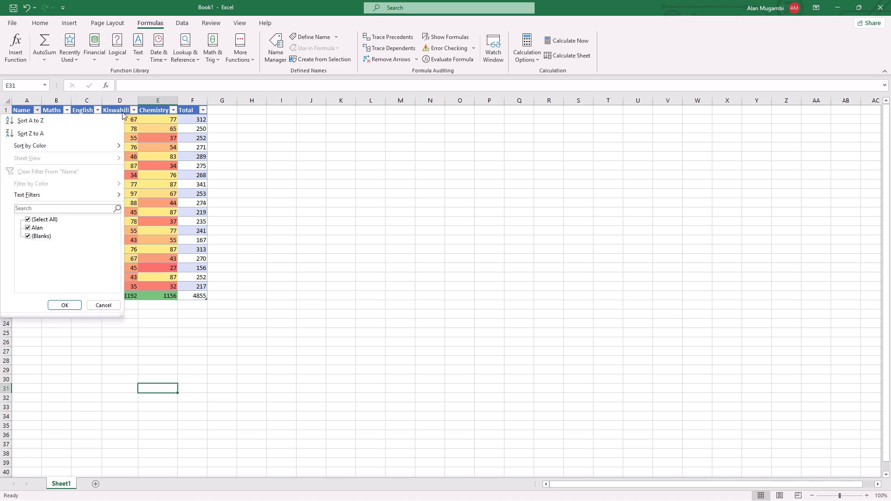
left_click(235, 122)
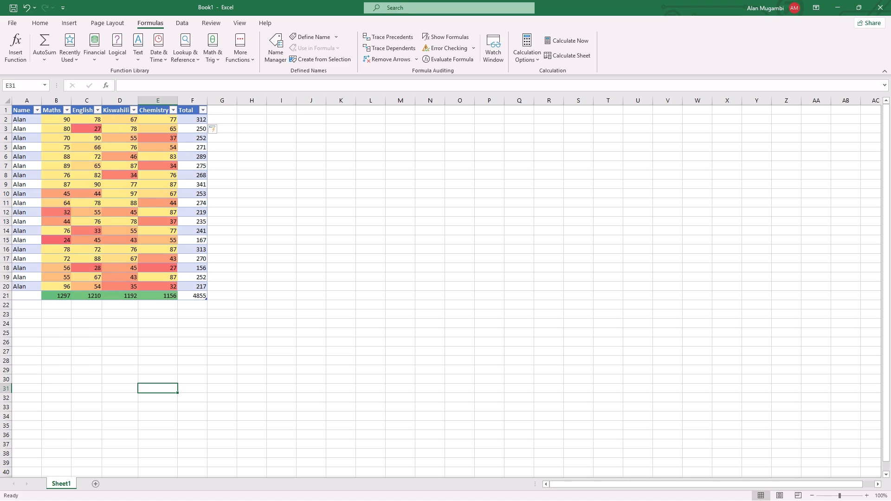
Sort the marks table by the Total column from largest to smallest.
left_click(204, 109)
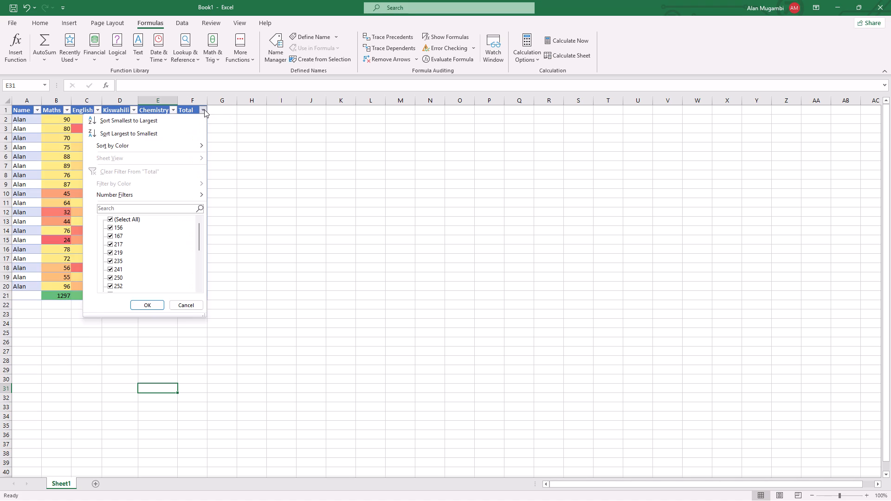
left_click(164, 130)
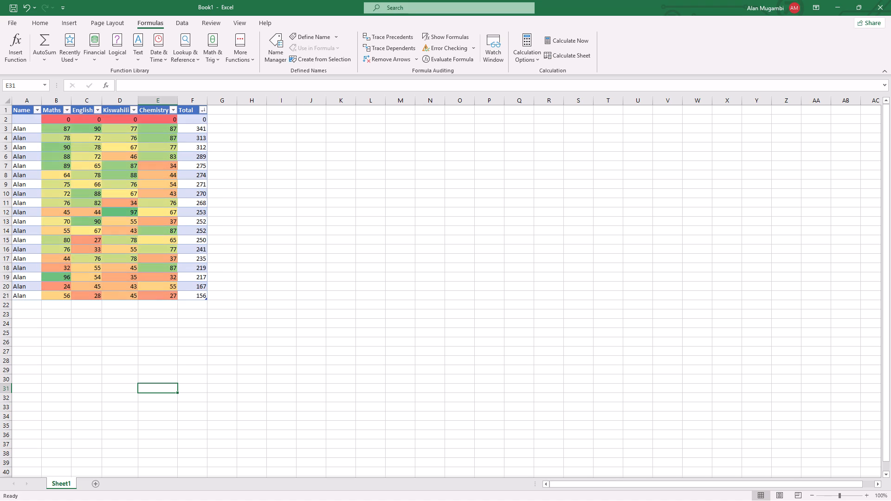
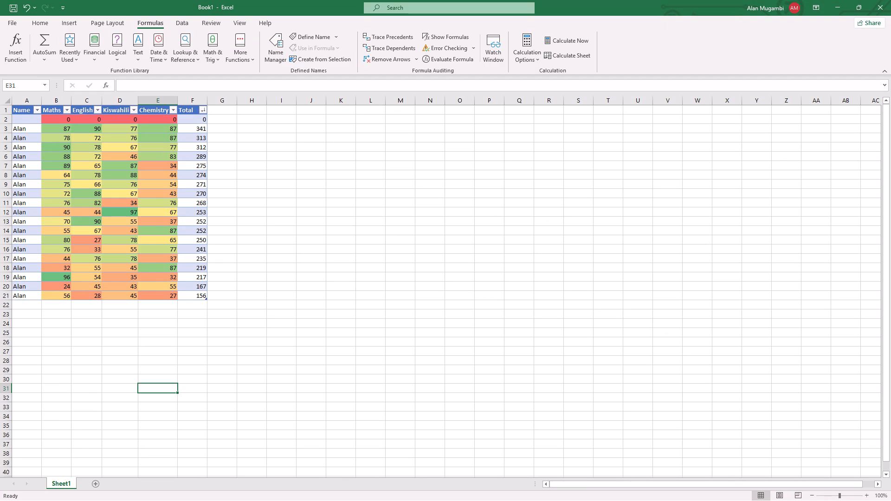
Undo the largest-to-smallest sort of the marks table by the Total column.
left_click(27, 3)
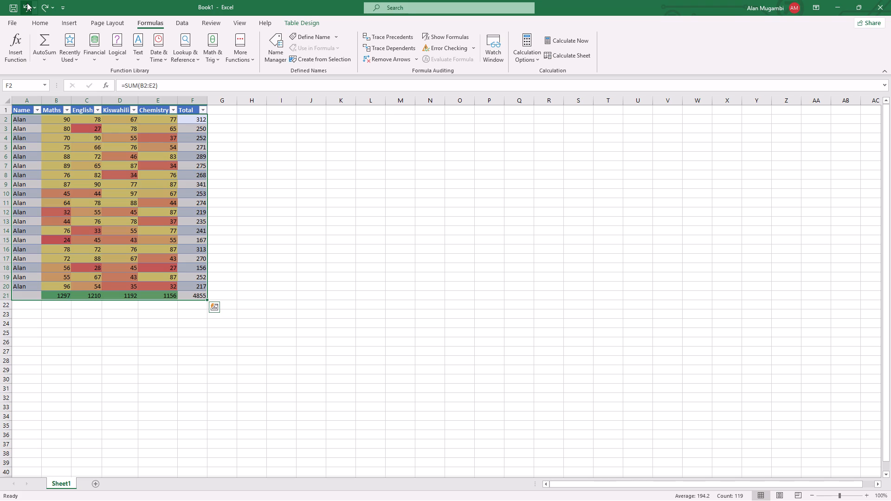
left_click(26, 123)
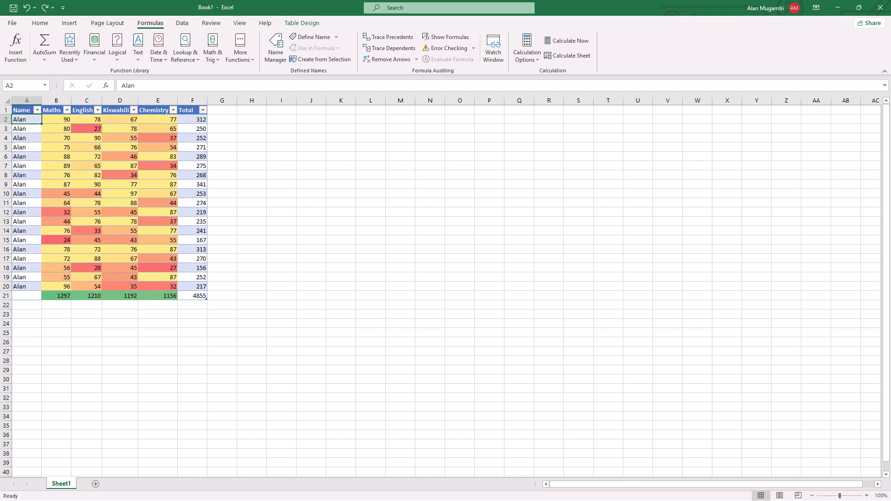
Replace the student names in cells A3 and A4 with Tom and Frank.
left_click(26, 128)
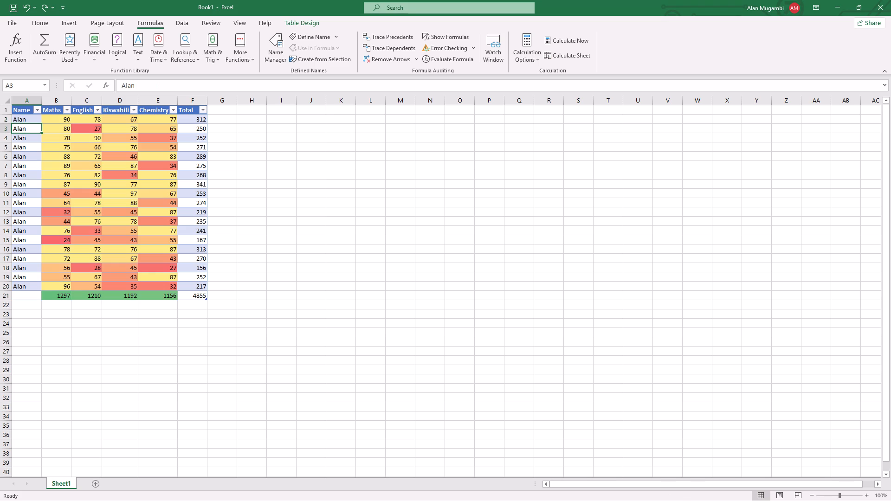
key("BackSpace")
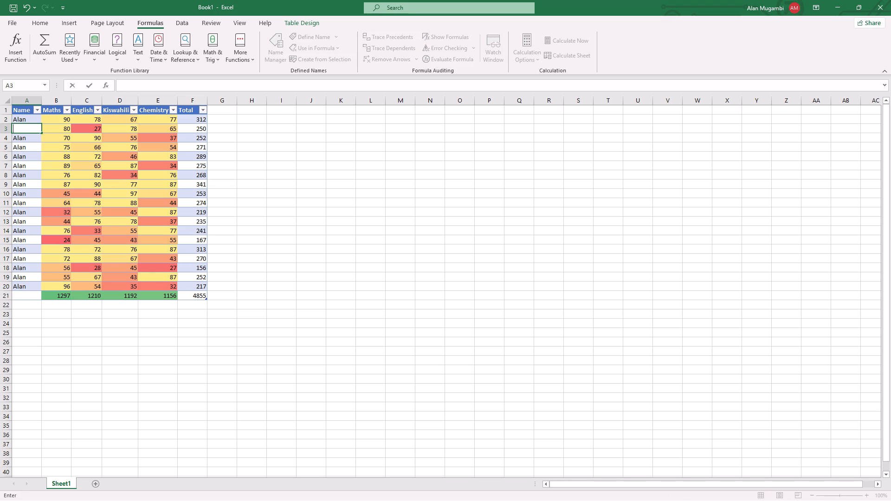
key("t")
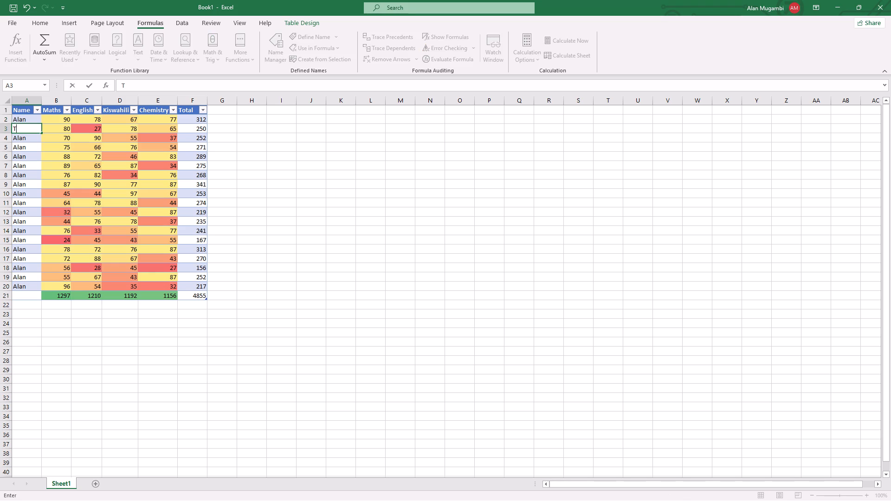
key("o")
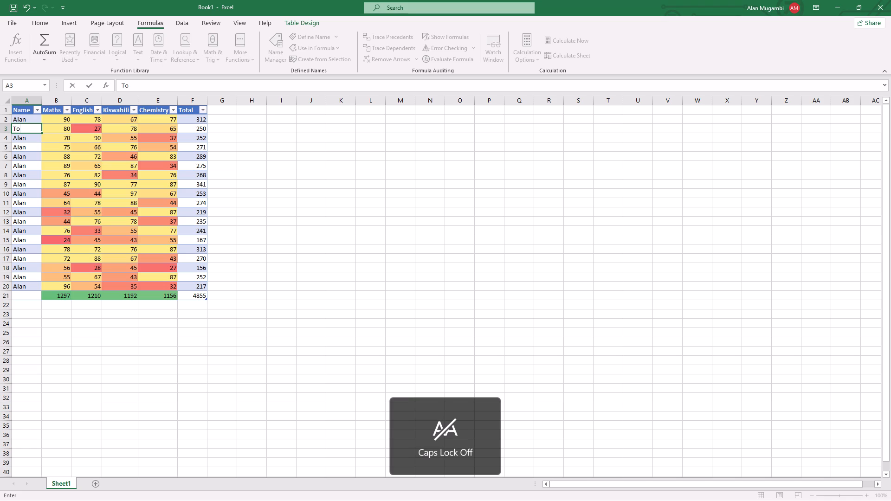
key("space")
key("BackSpace")
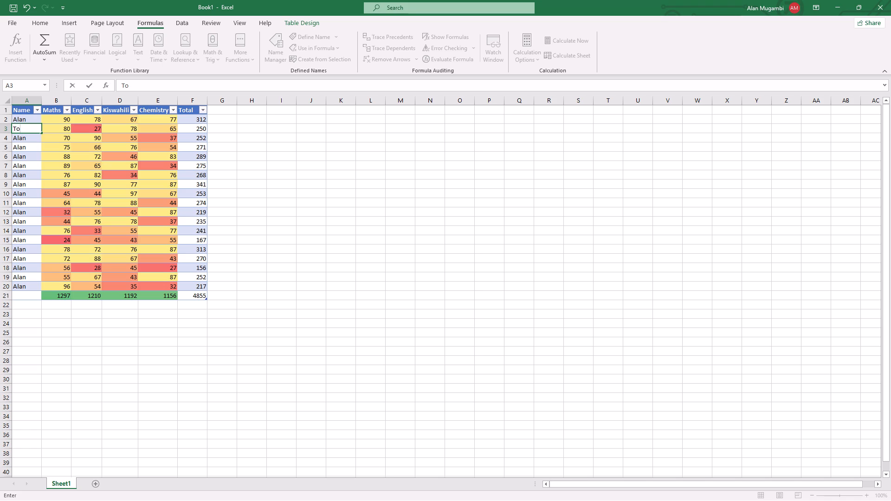
key("m")
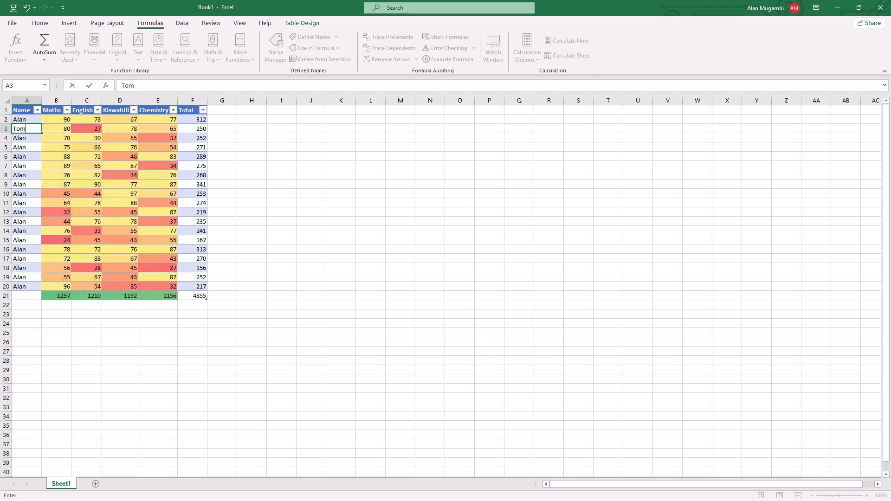
left_click(22, 138)
key("BackSpace")
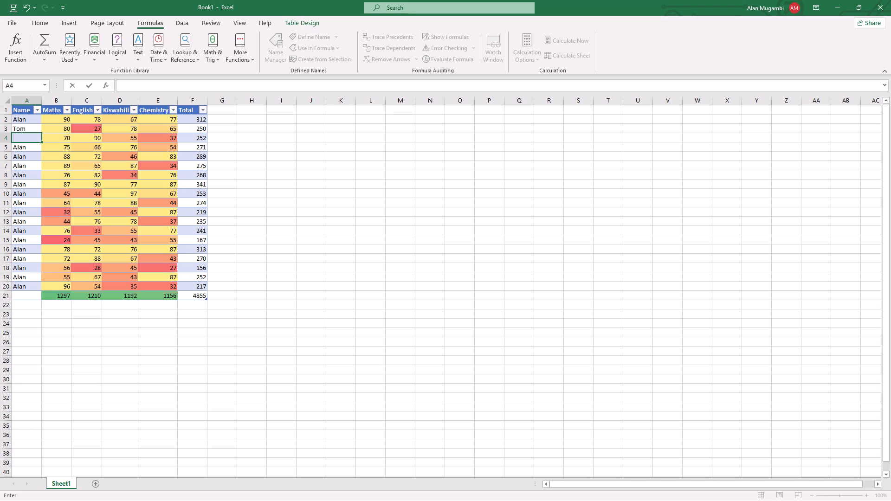
key("f")
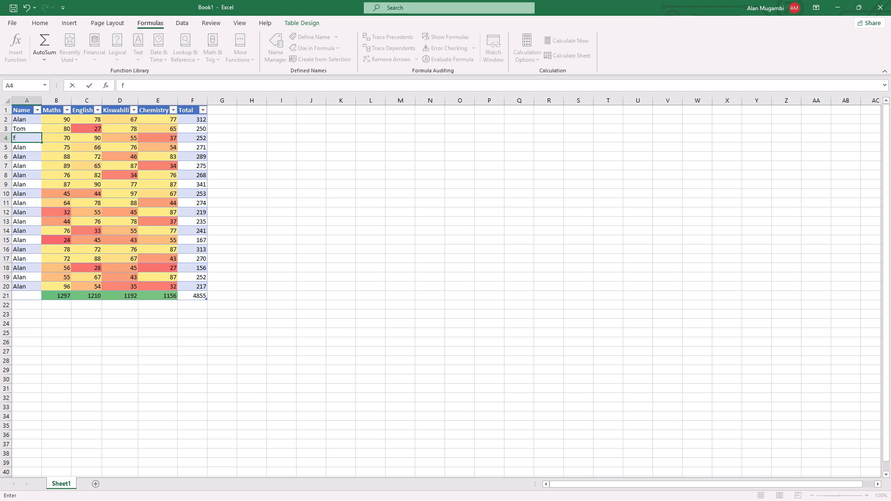
key("BackSpace")
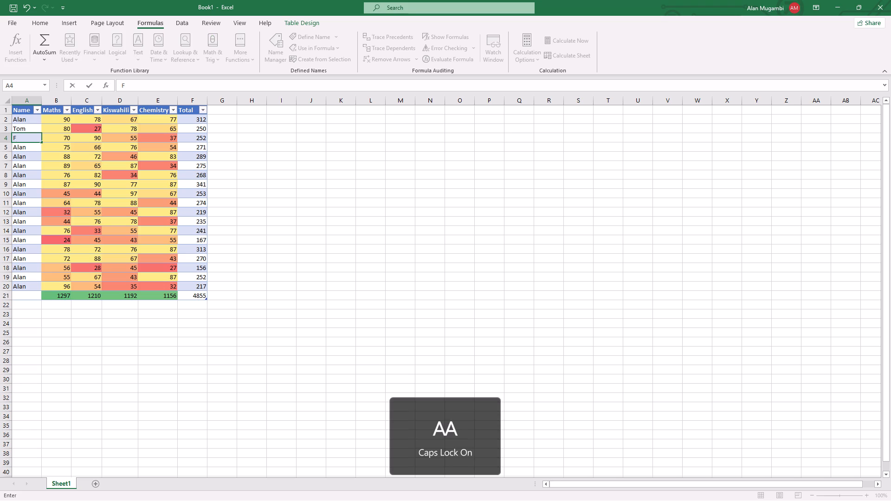
type("ra")
key("n")
key("k")
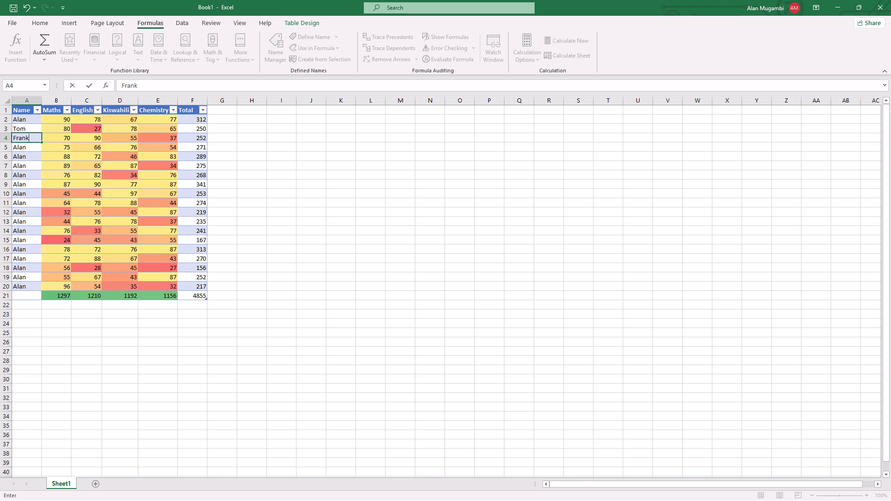
Replace the student names in cells A5 and A6 with Sam and James.
left_click(25, 148)
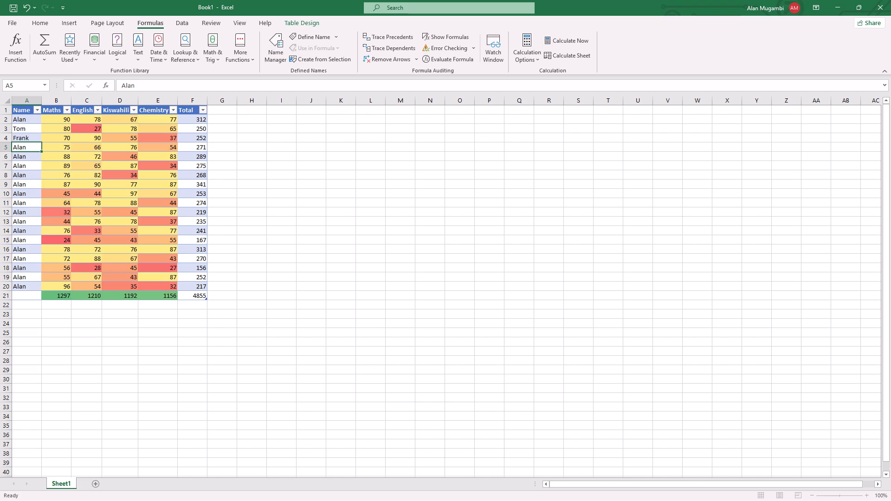
key("BackSpace")
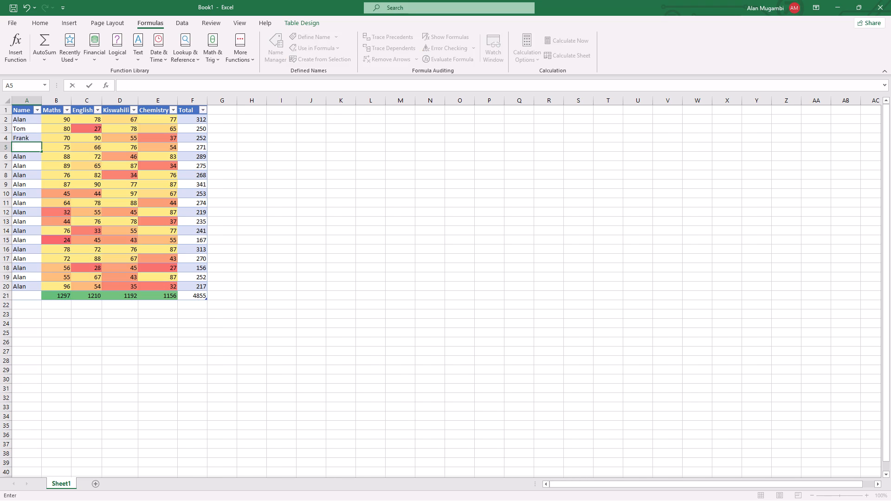
key("a")
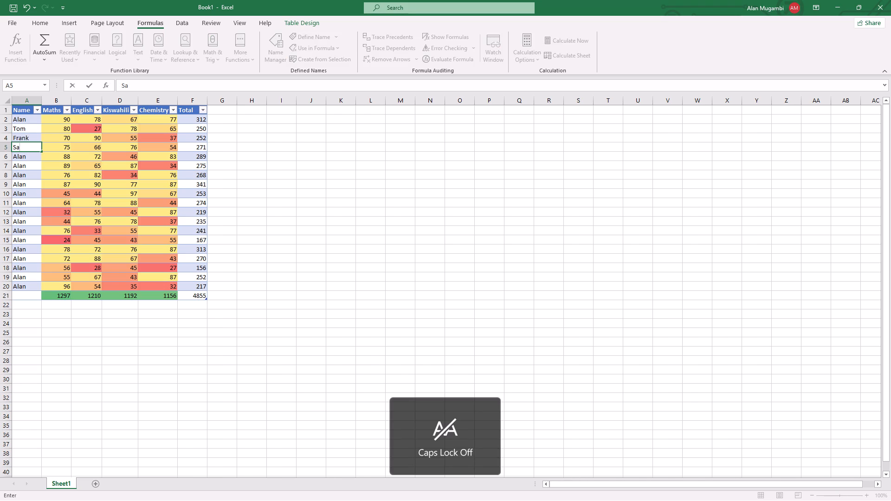
key("m")
left_click(29, 155)
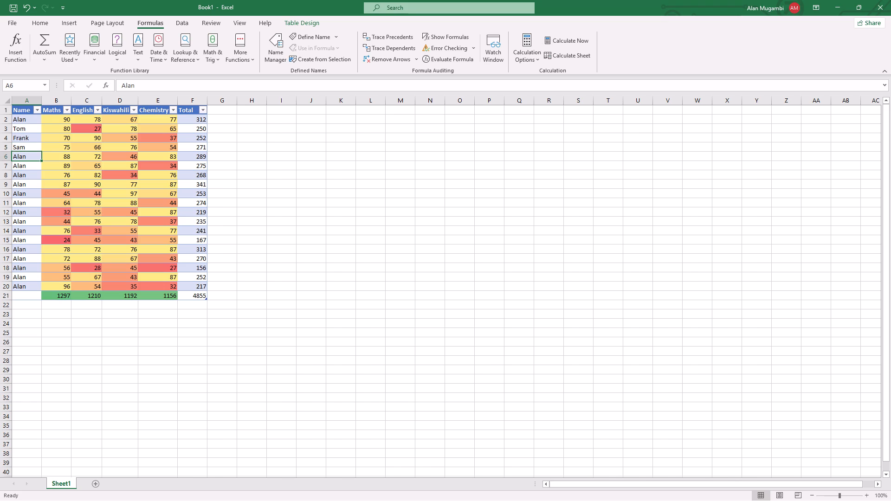
key("BackSpace")
key("BackSpace")
key("BackSpace")
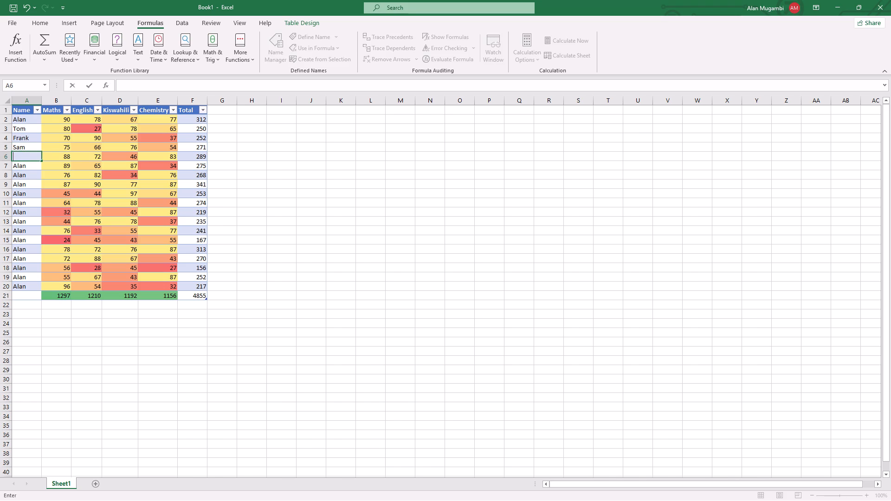
type("Ja")
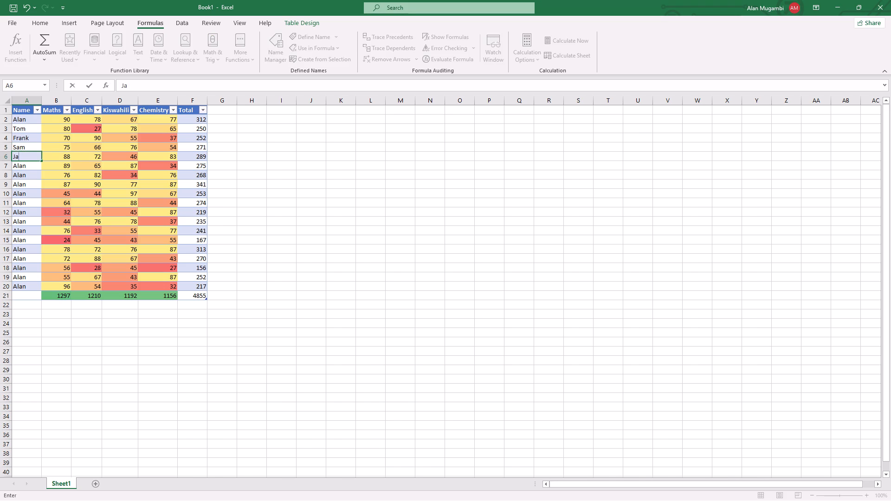
type("mes")
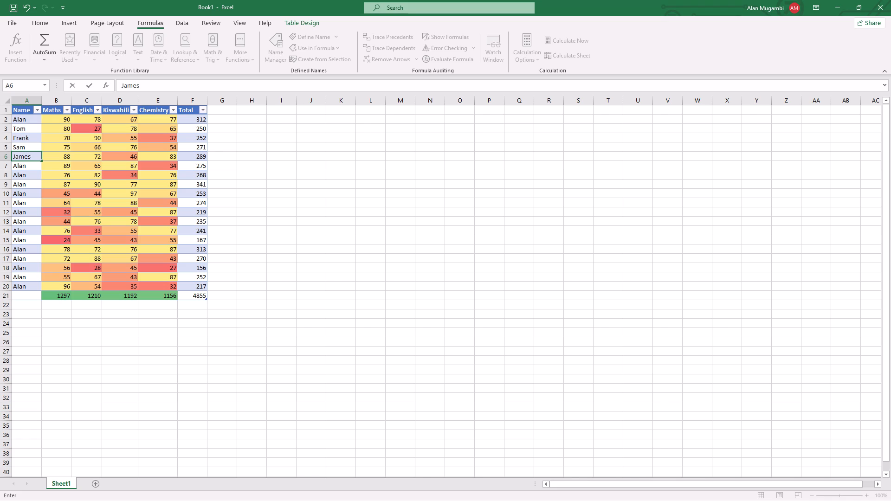
Replace the student names in cells A7 and A8 with Alex and Peter.
left_click(28, 166)
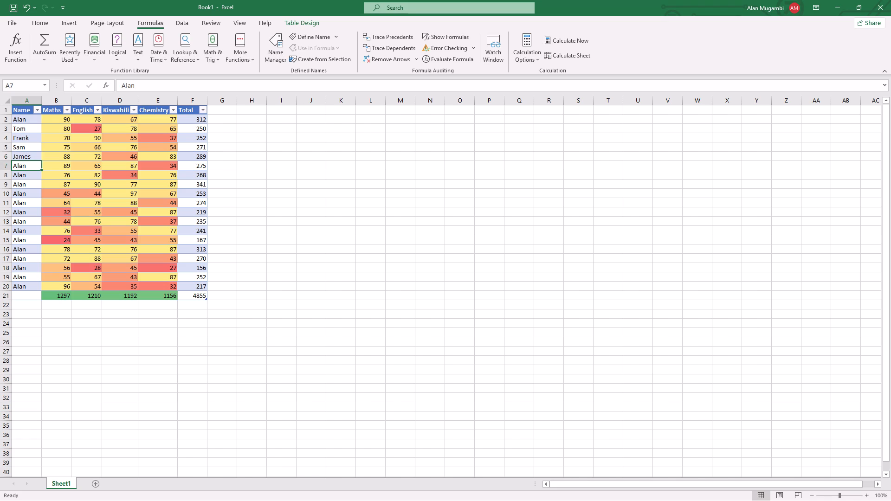
key("BackSpace")
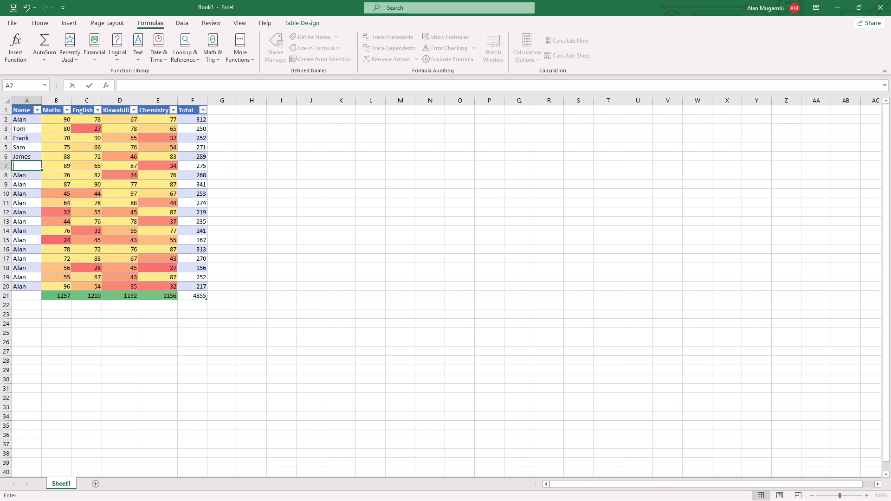
key("shift+a")
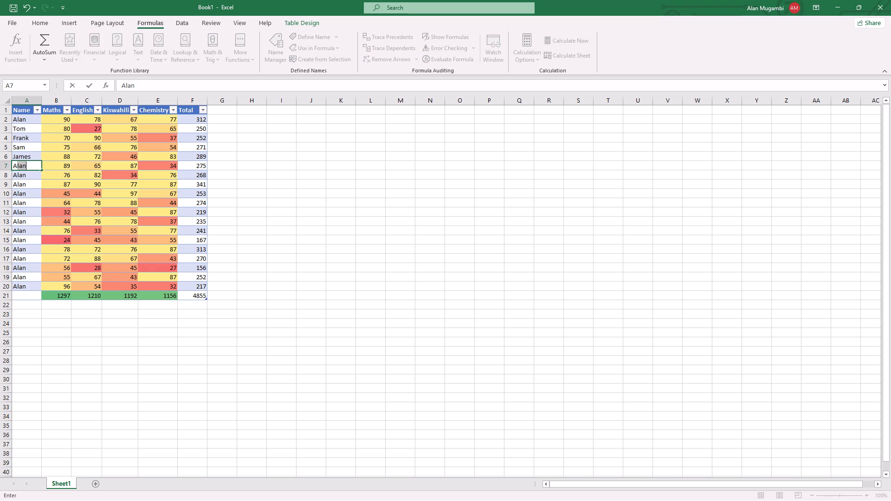
type("le")
key("x")
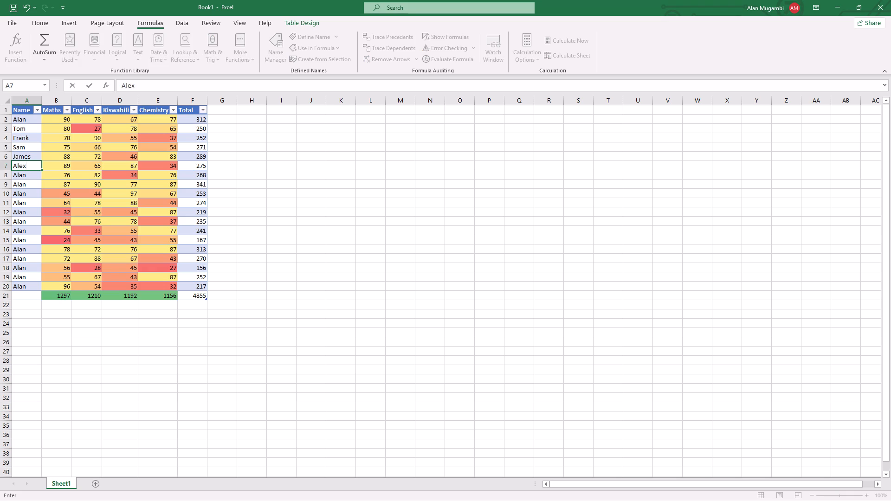
left_click(27, 173)
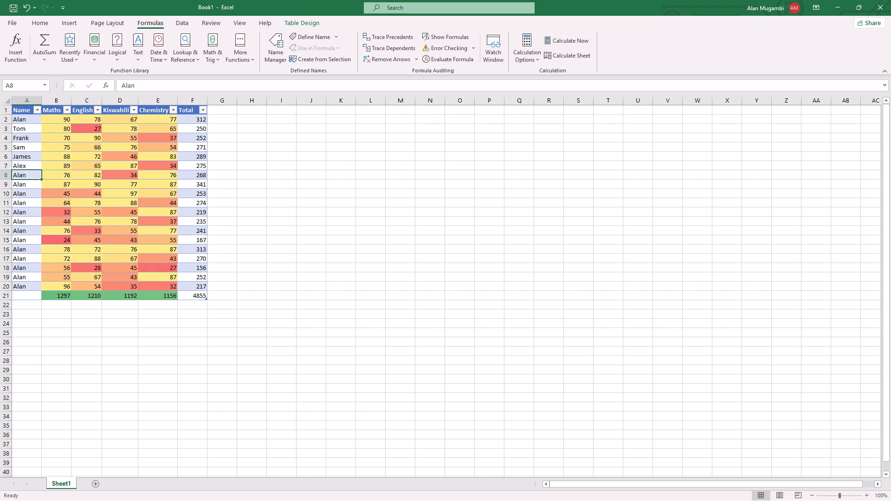
key("BackSpace")
key("shift+p")
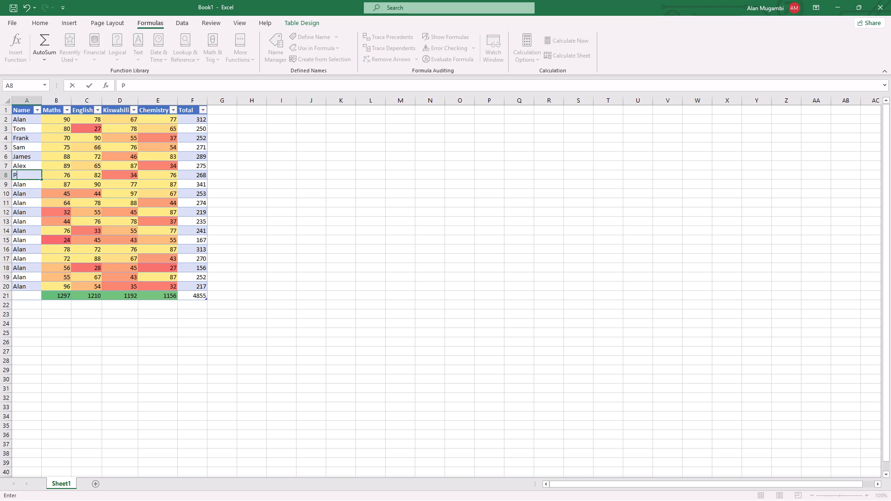
key("e")
type("ter")
Replace the student names in cells A9 and A10 with Agnes and Grace.
left_click(26, 186)
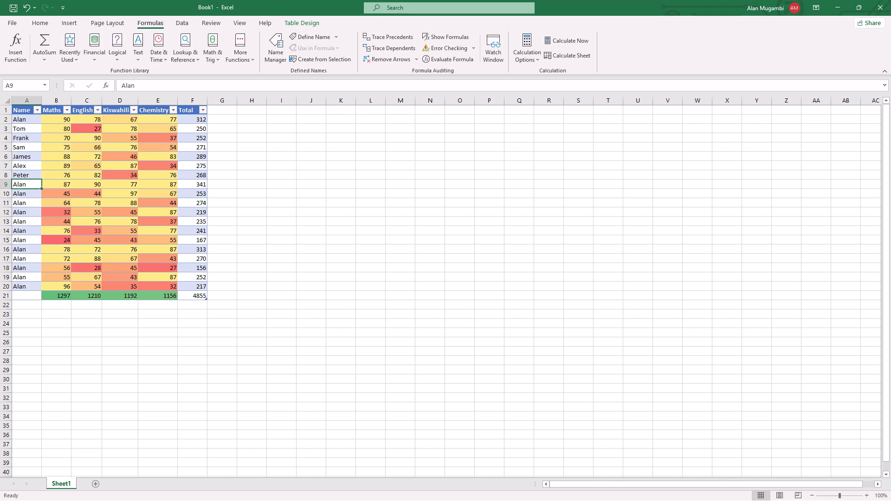
key("BackSpace")
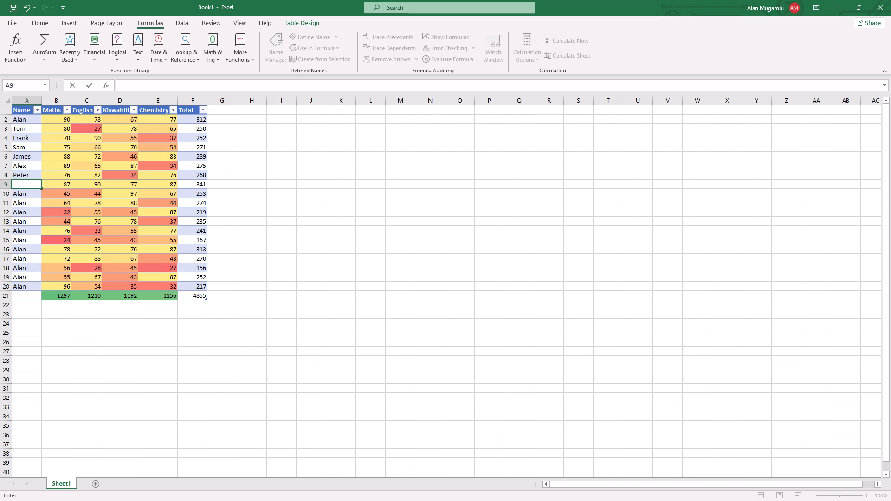
key("shift+a")
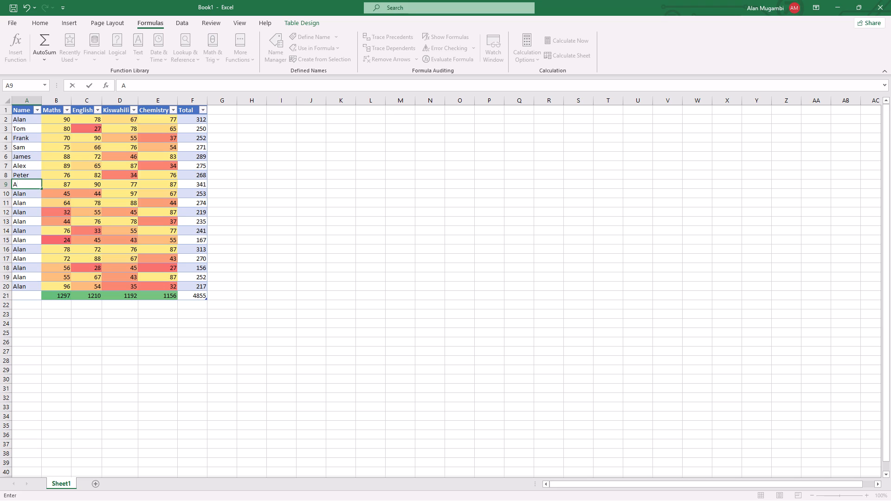
key("g")
type("nes")
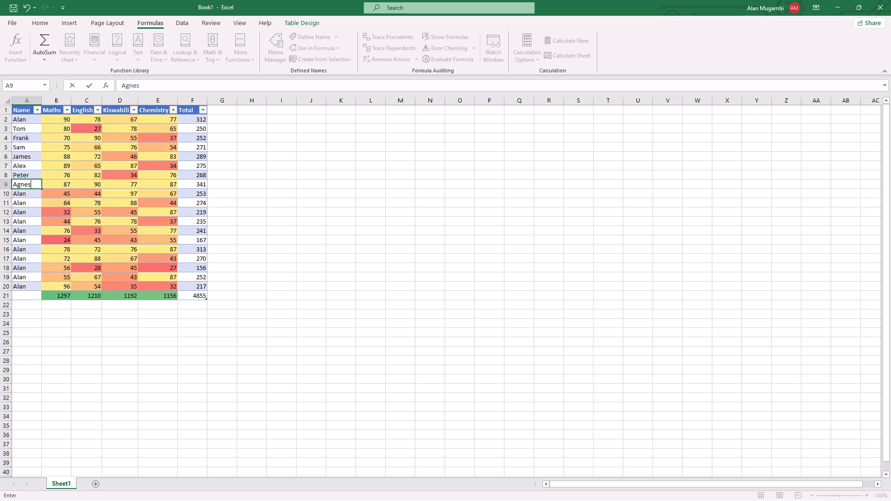
left_click(30, 192)
key("BackSpace")
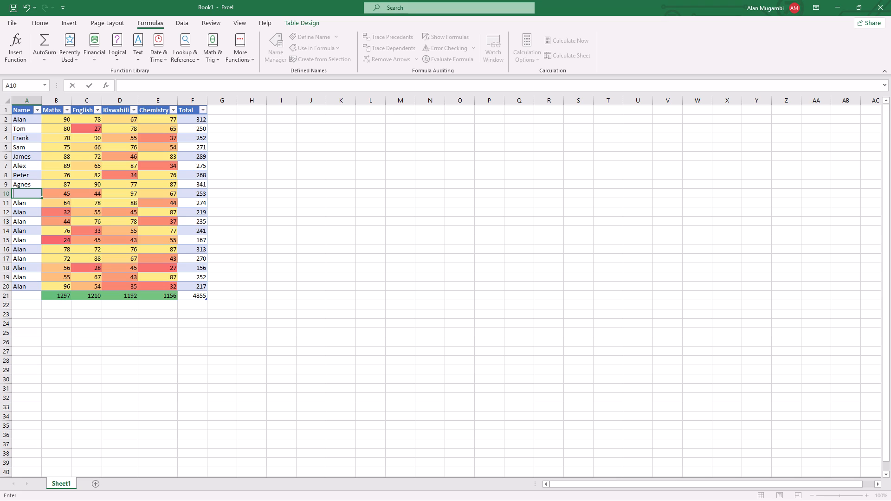
key("shift+g")
type("ra")
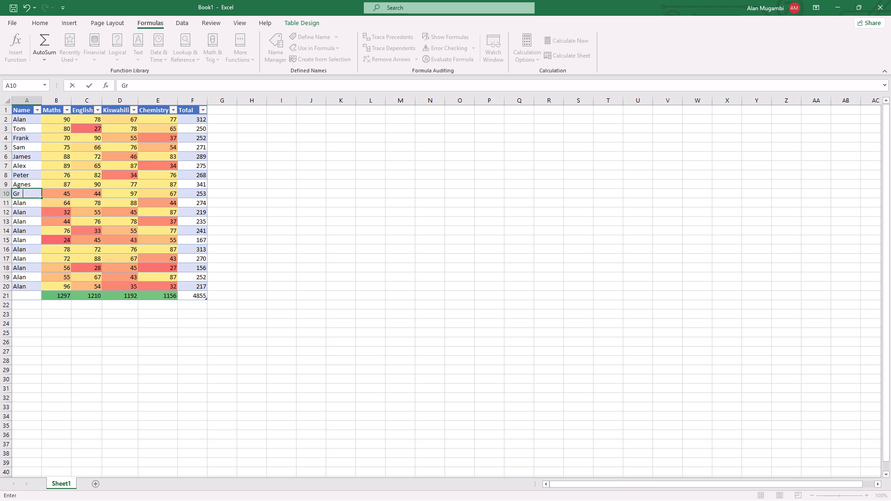
type("ce")
left_click(29, 206)
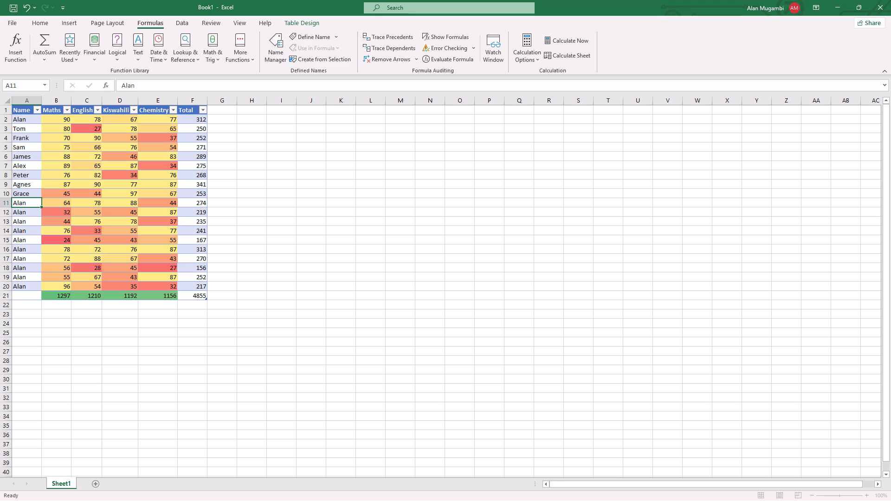
Replace the student names in cells A11 and A12 with Janet and Peris.
key("BackSpace")
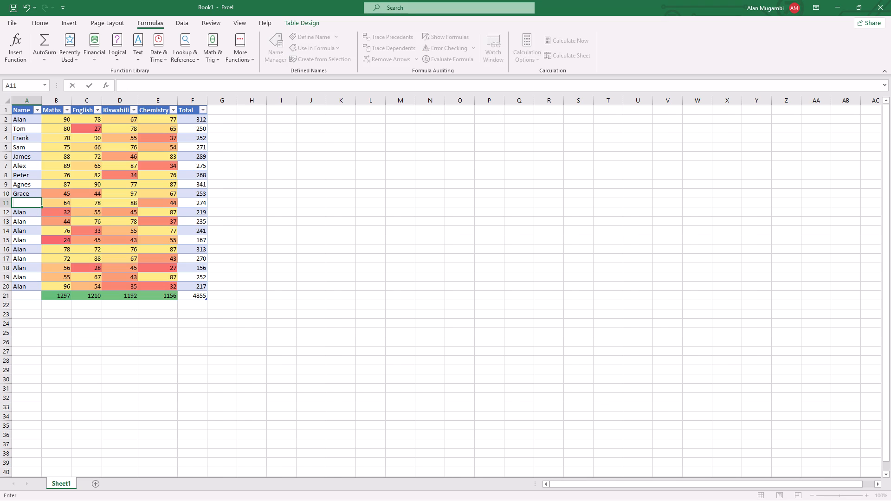
type("Janet")
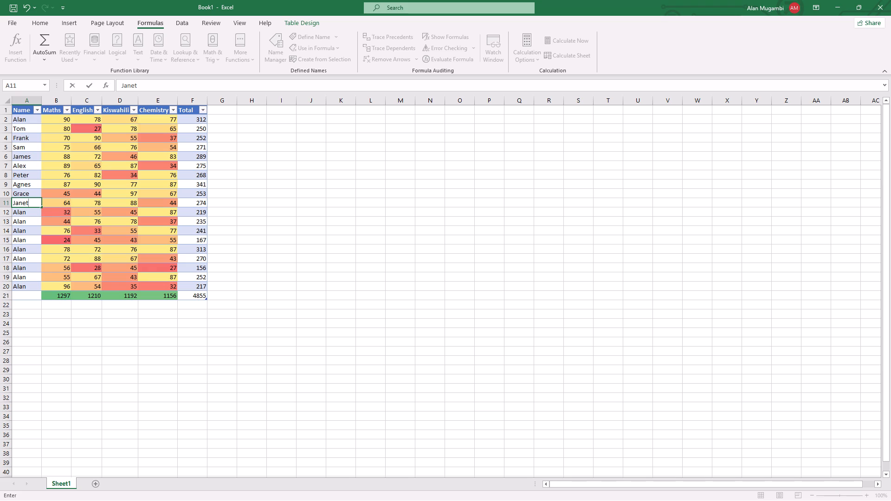
left_click(31, 212)
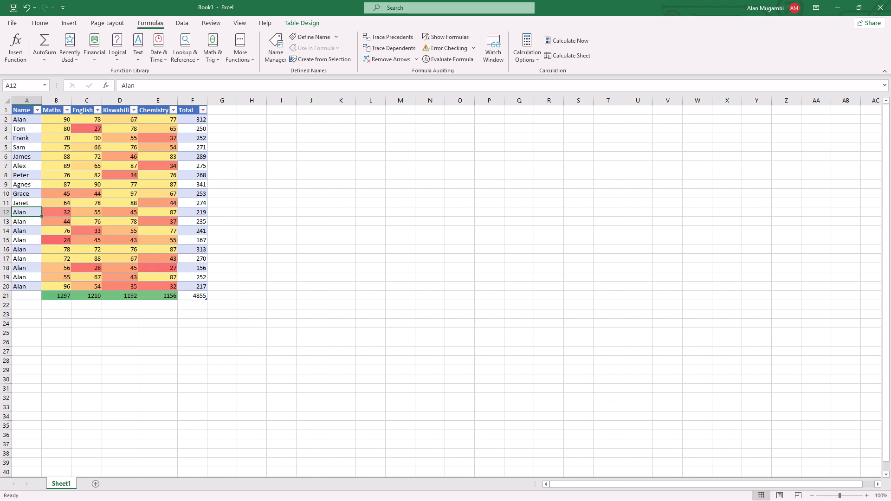
key("BackSpace")
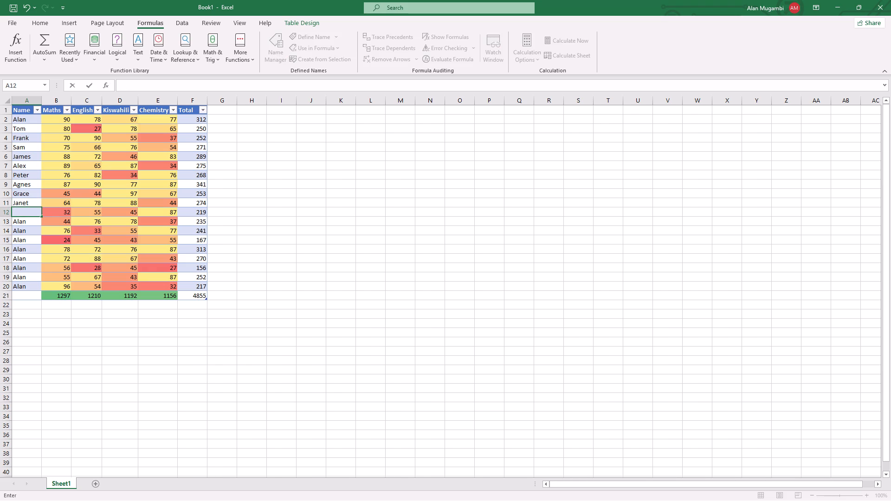
key("shift+p")
type("er")
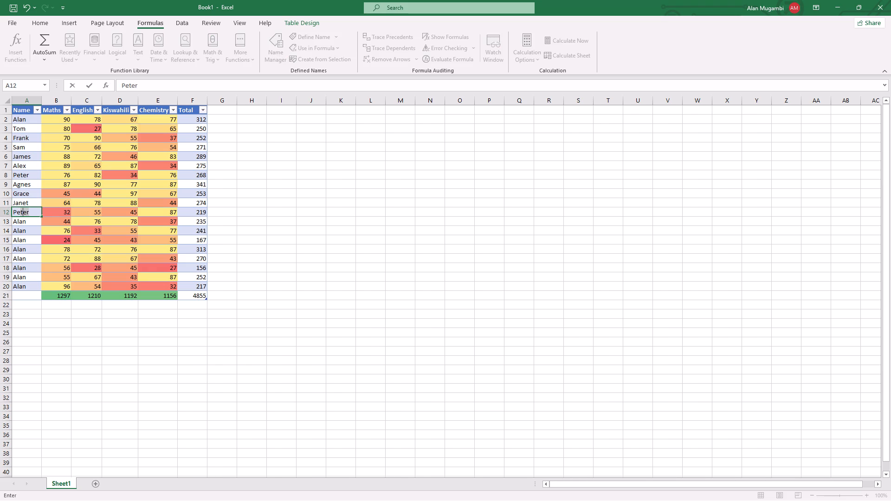
type("is")
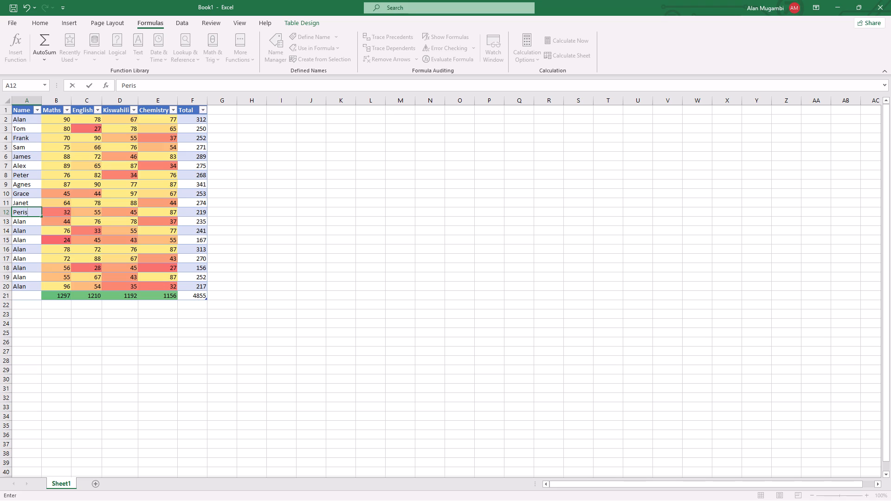
Replace the student names in cells A13 and A14 with Noah and Layla.
left_click(31, 219)
key("BackSpace")
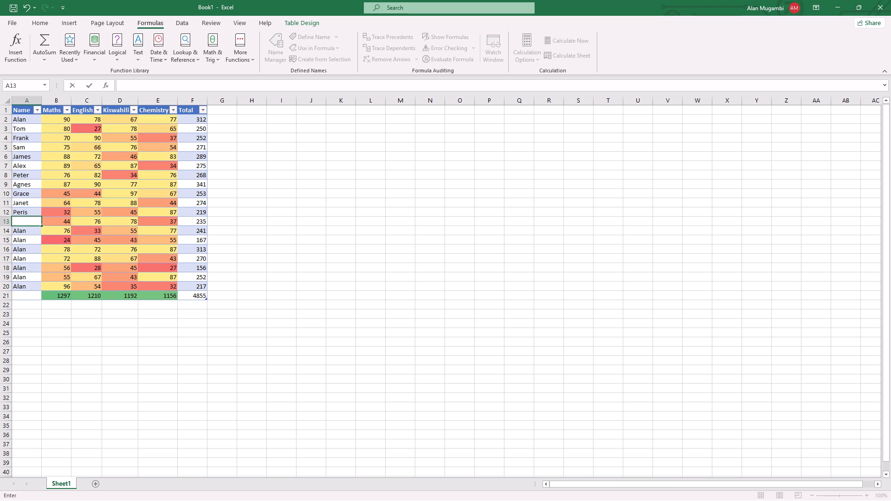
key("shift+n")
type("oah")
left_click(30, 231)
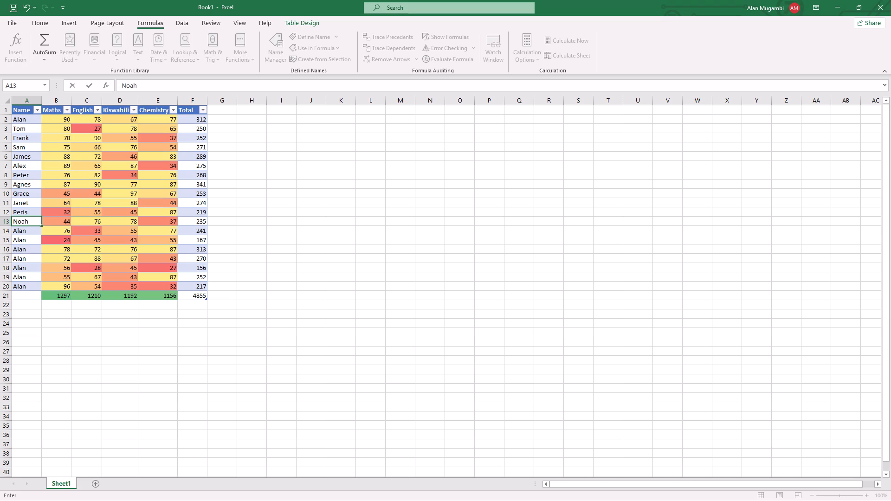
key("BackSpace")
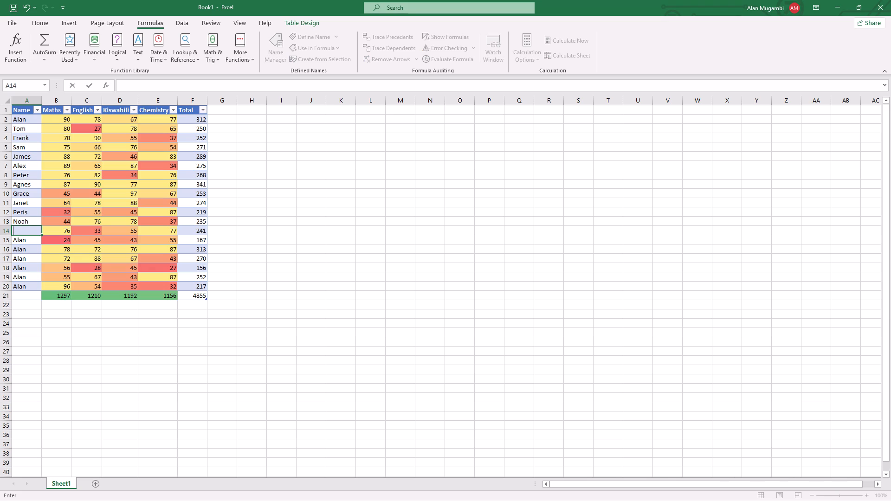
key("shift+l")
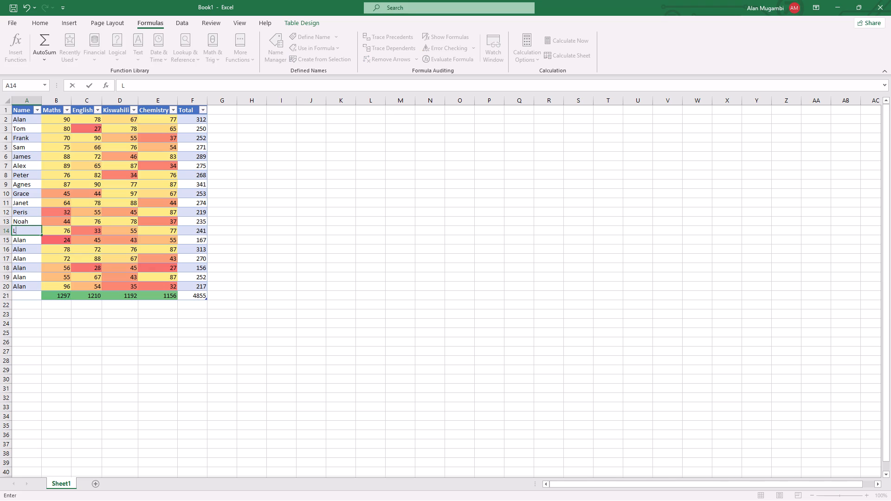
type("ay")
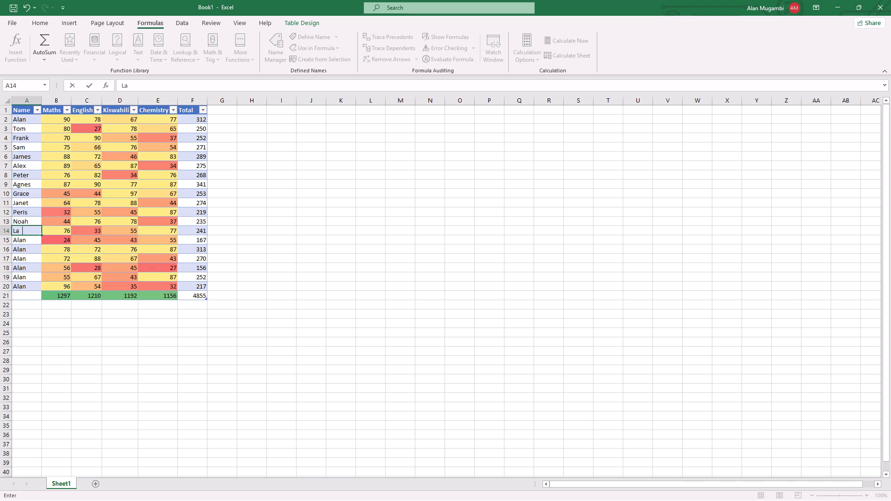
type("la")
Replace the student names in cells A15 and A16 with Sherley and Marvel.
left_click(29, 240)
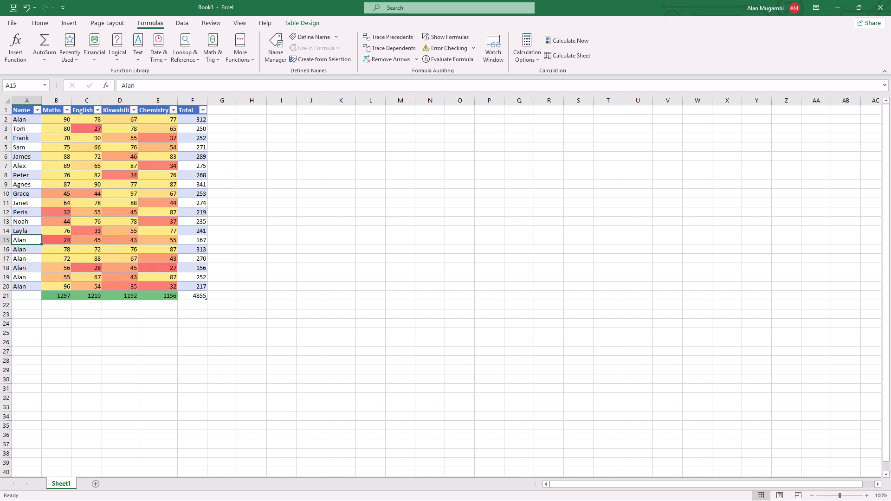
key("BackSpace")
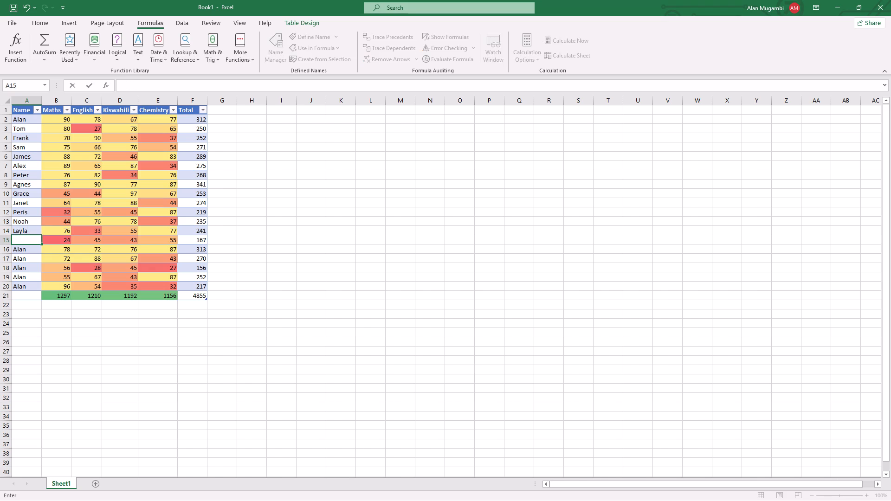
key("shift+s")
type("her")
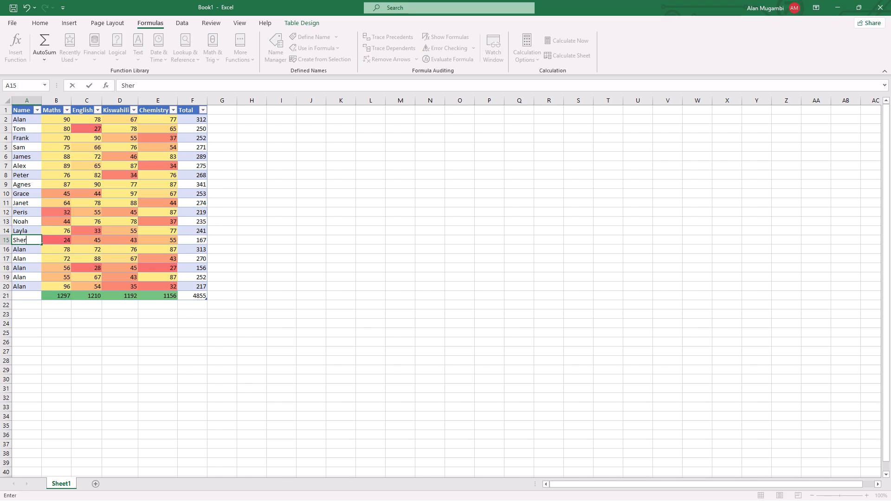
key("l")
type("ue")
key("BackSpace")
key("BackSpace")
type("ey")
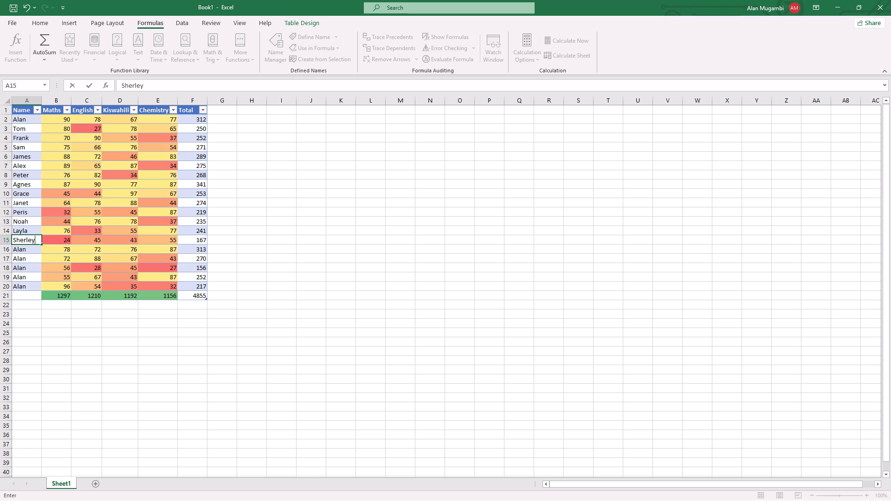
left_click(29, 247)
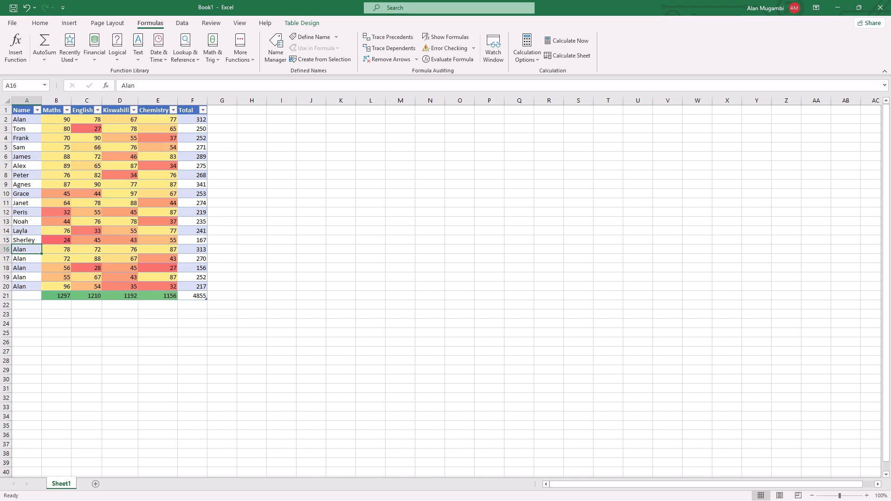
key("BackSpace")
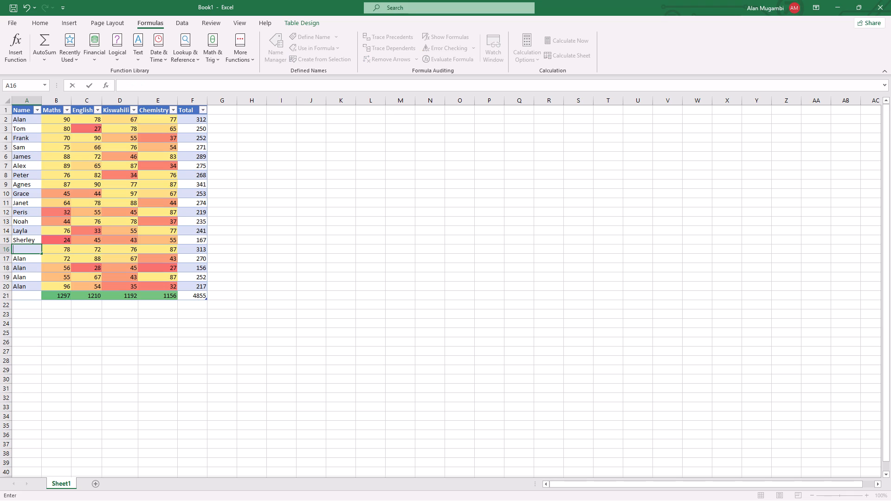
key("shift+m")
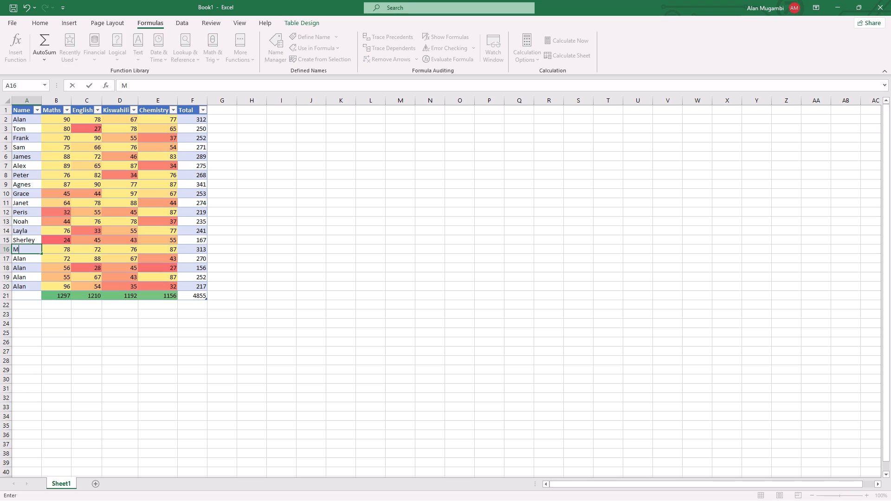
type("ar")
type("vel")
Replace the student names in cells A17 and A18 with Joan and Sheldon.
left_click(28, 258)
key("BackSpace")
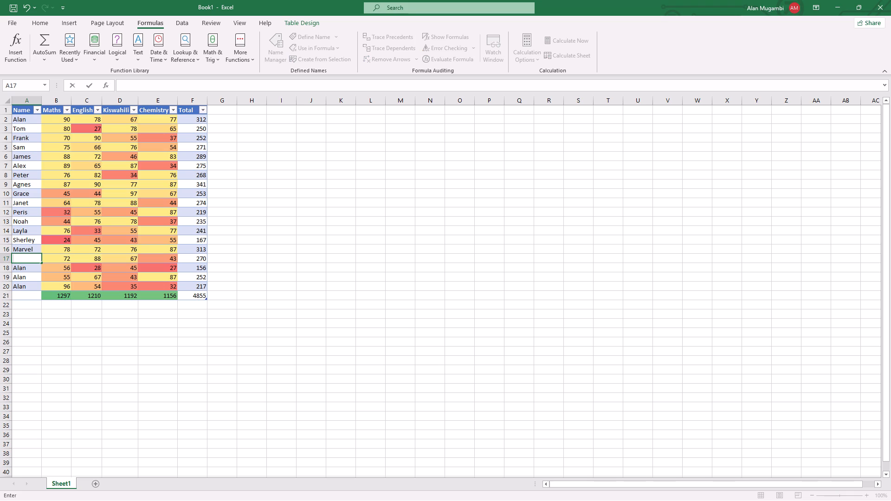
key("shift+j")
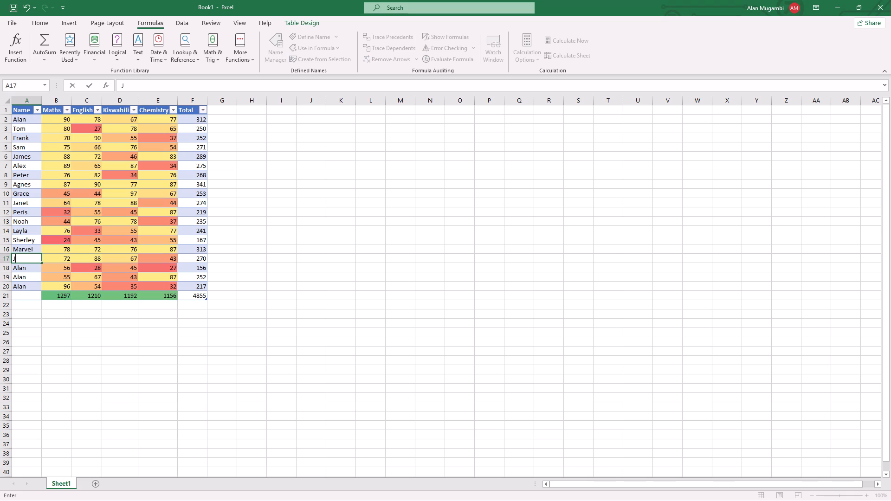
type("oan")
left_click(26, 267)
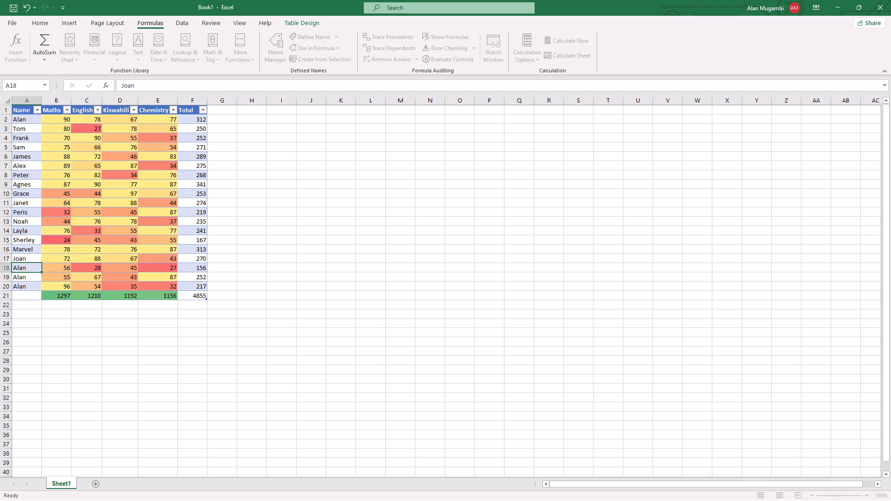
key("BackSpace")
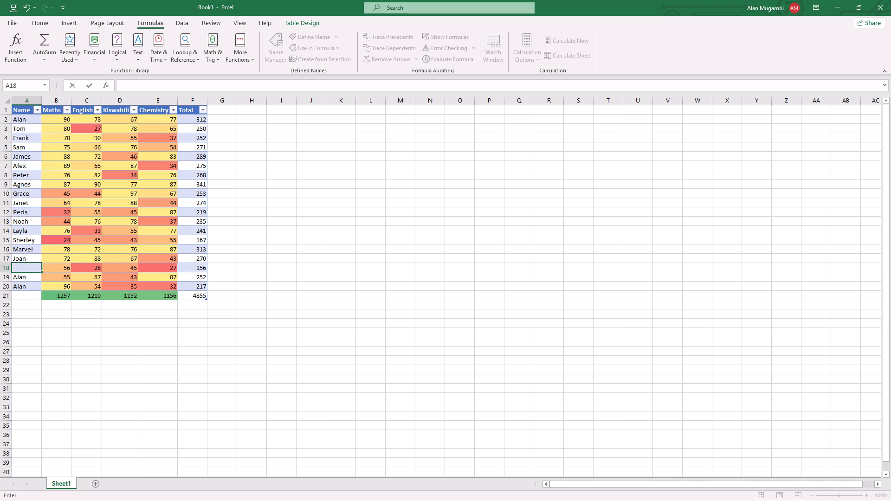
key("shift+s")
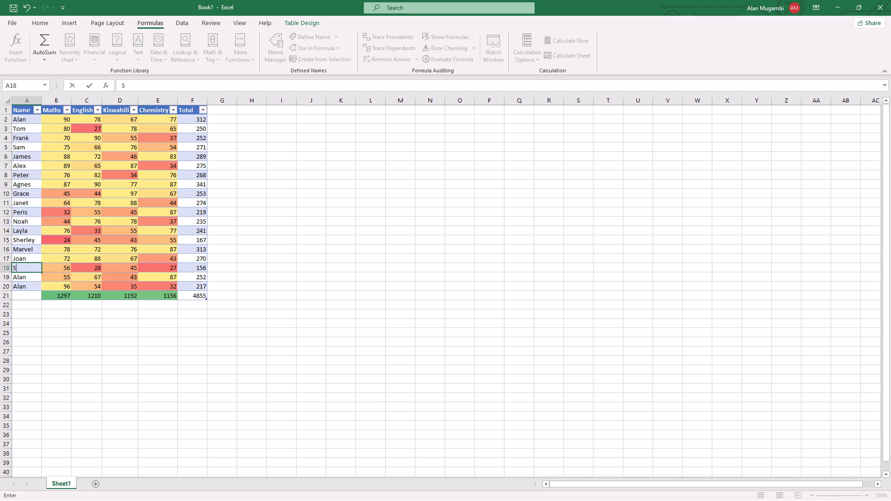
type("he")
type("ldon")
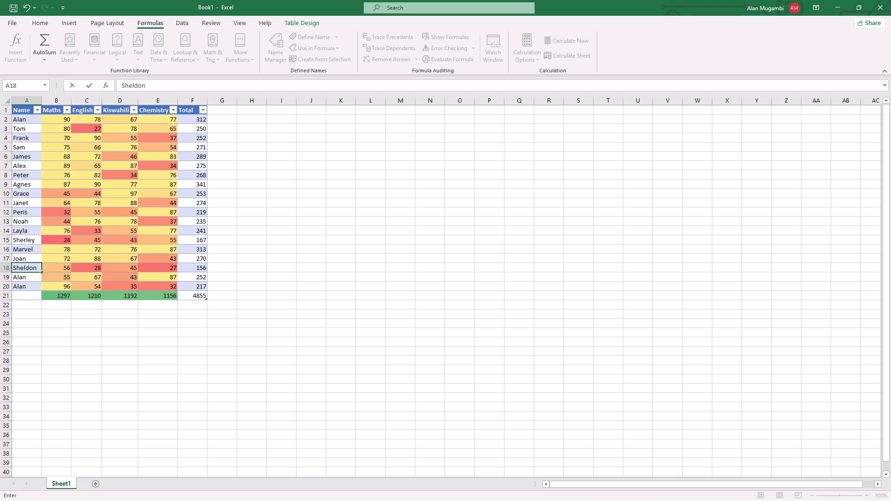
Replace the student name in cell A19 with Avatar.
left_click(32, 277)
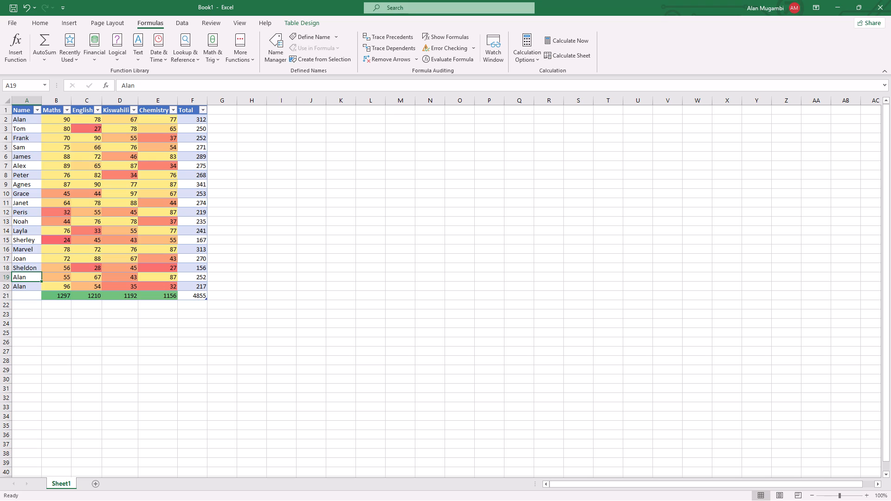
key("BackSpace")
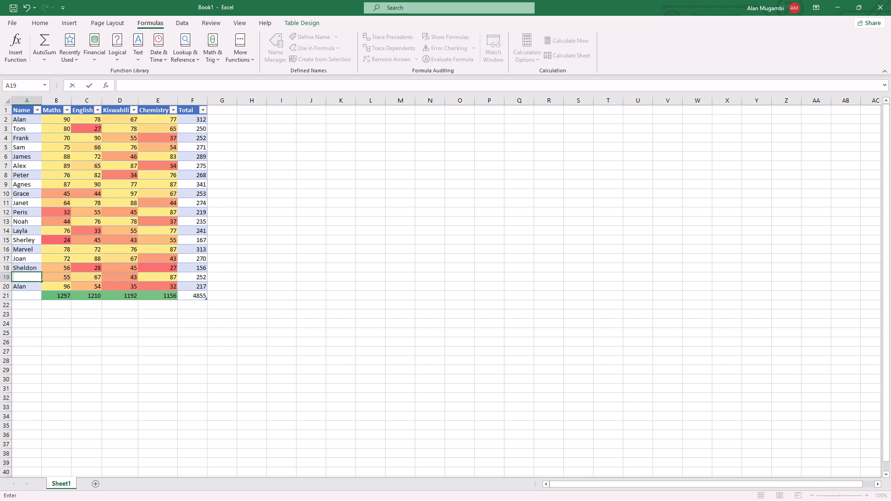
key("shift+a")
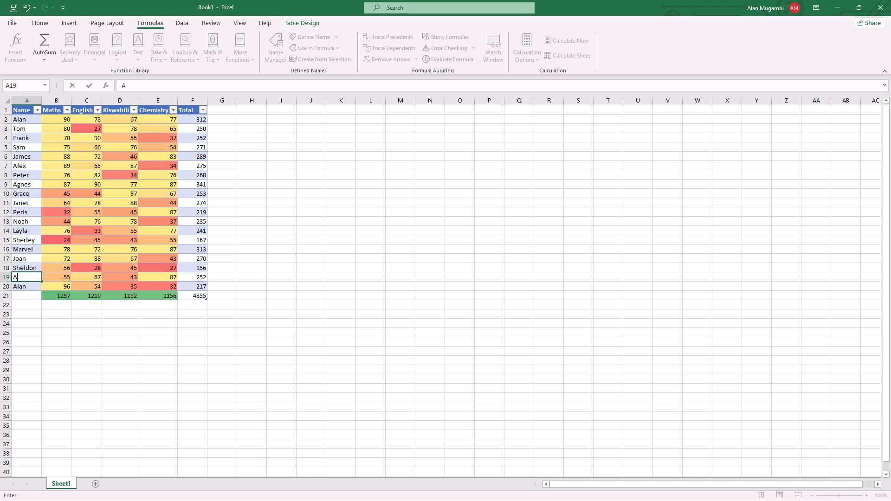
type("le")
key("BackSpace")
key("BackSpace")
key("BackSpace")
type("va")
type("tar")
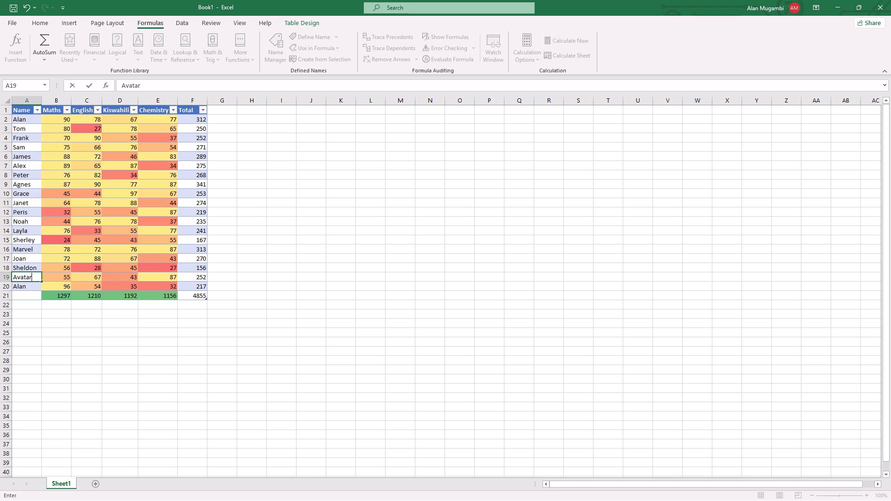
Replace the student name in cell A20 with Kelvin.
left_click(31, 285)
key("BackSpace")
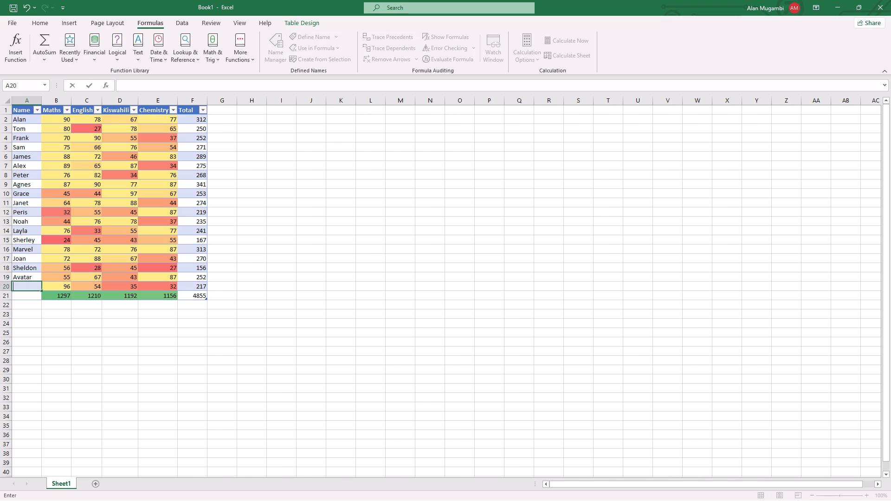
key("BackSpace")
key("shift+k")
type("el")
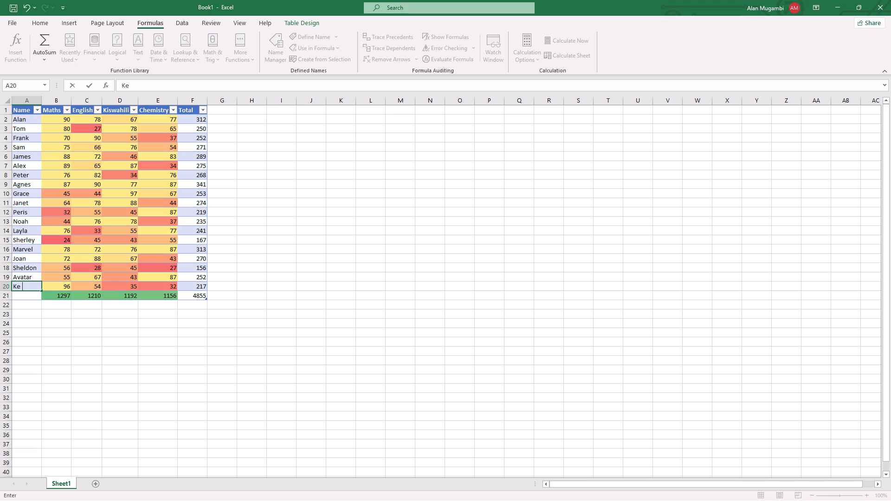
type("vin")
left_click(139, 340)
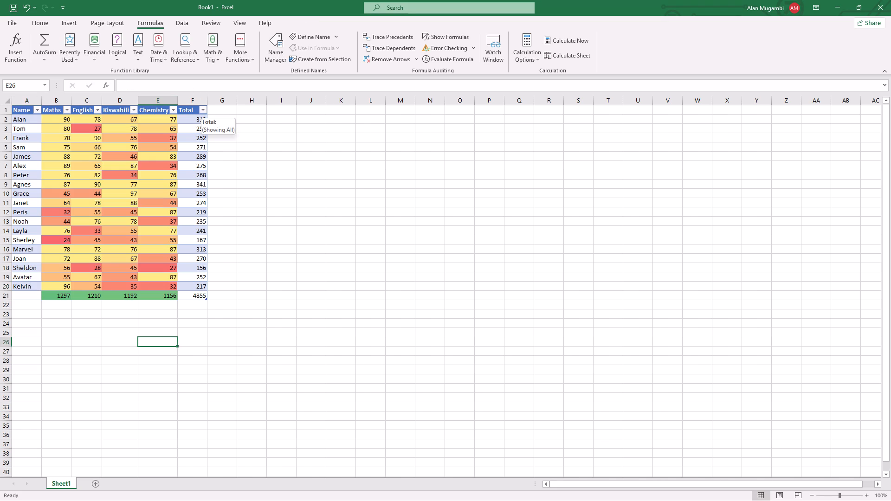
Sort the marks table by the Total column from largest to smallest.
left_click(203, 109)
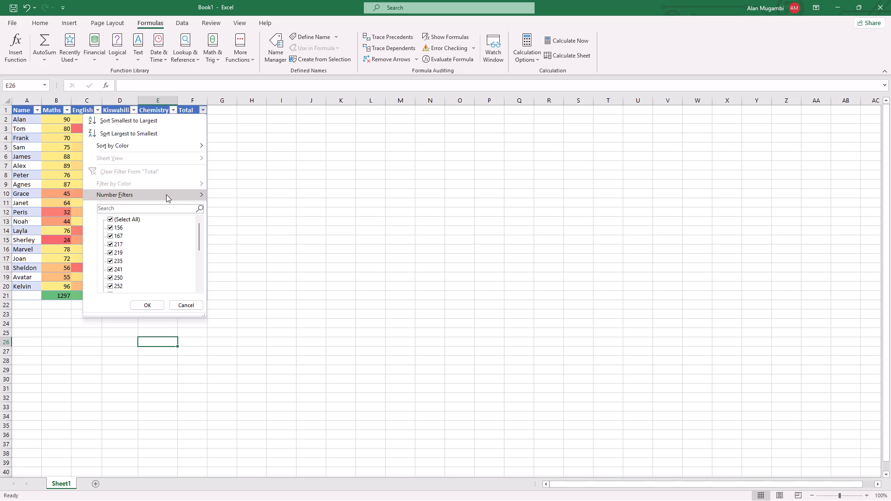
left_click(177, 137)
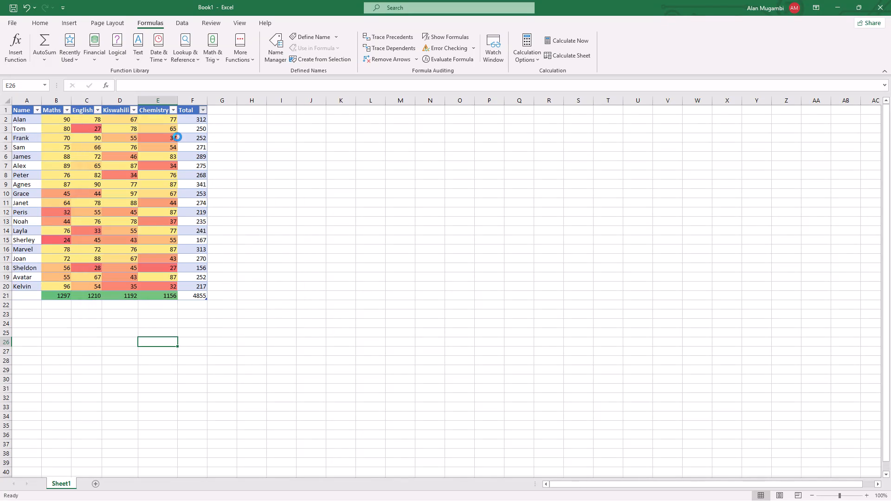
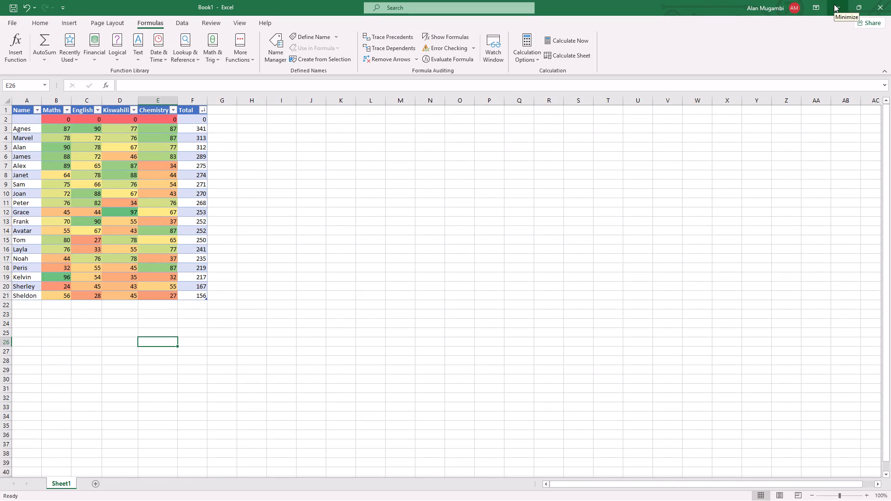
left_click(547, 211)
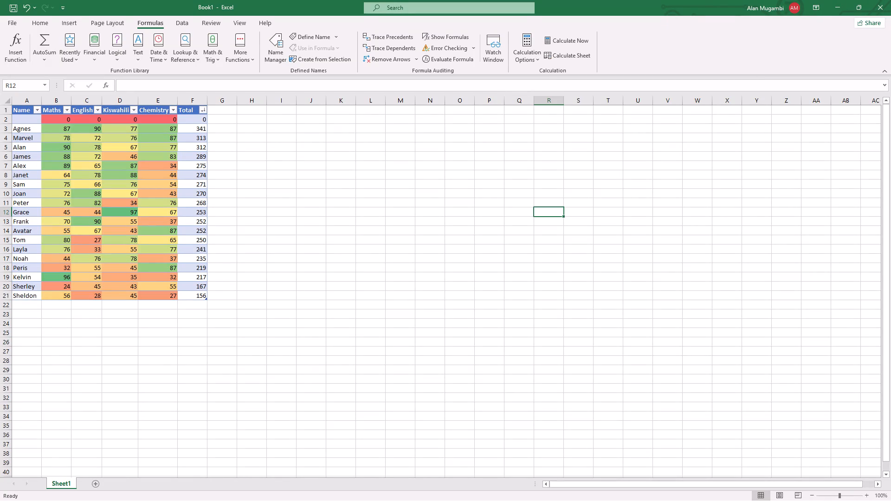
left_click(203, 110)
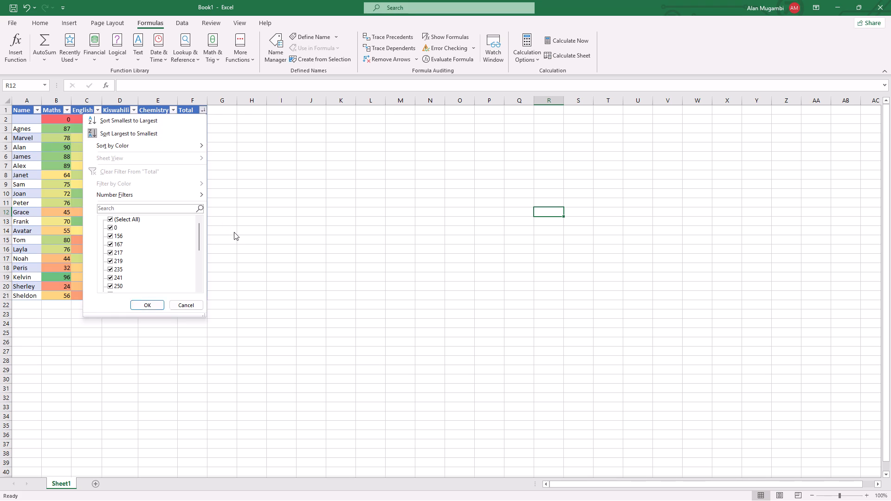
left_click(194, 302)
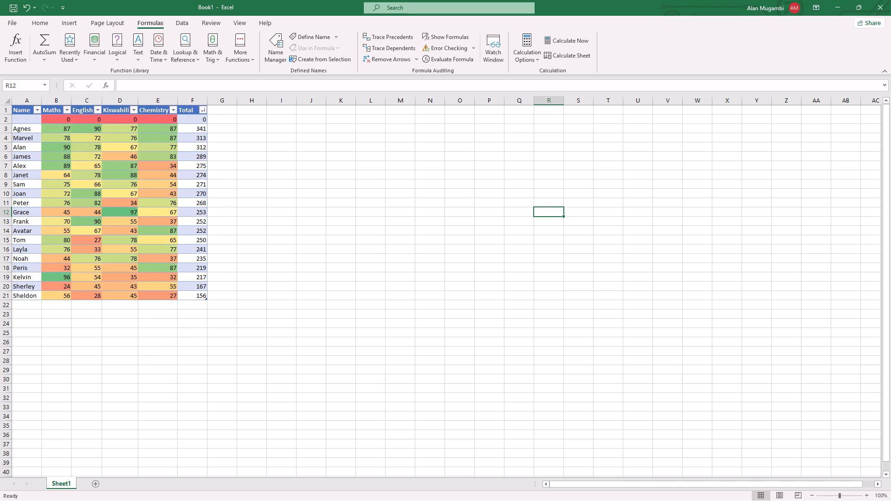